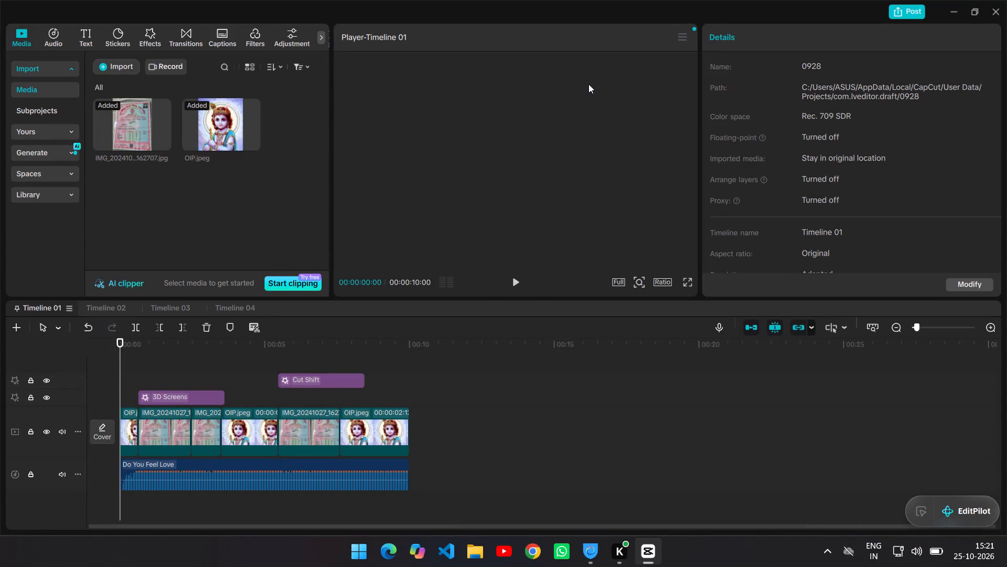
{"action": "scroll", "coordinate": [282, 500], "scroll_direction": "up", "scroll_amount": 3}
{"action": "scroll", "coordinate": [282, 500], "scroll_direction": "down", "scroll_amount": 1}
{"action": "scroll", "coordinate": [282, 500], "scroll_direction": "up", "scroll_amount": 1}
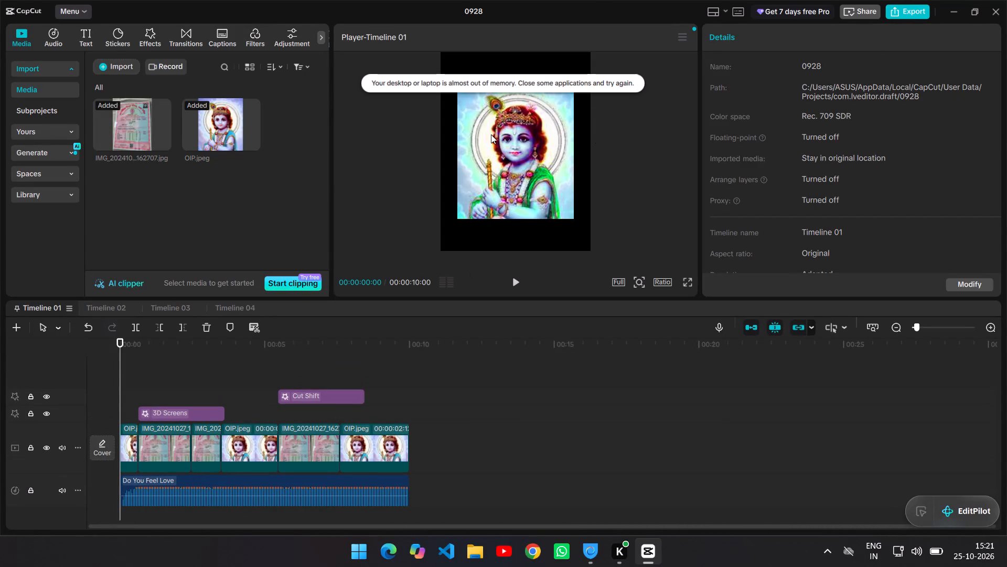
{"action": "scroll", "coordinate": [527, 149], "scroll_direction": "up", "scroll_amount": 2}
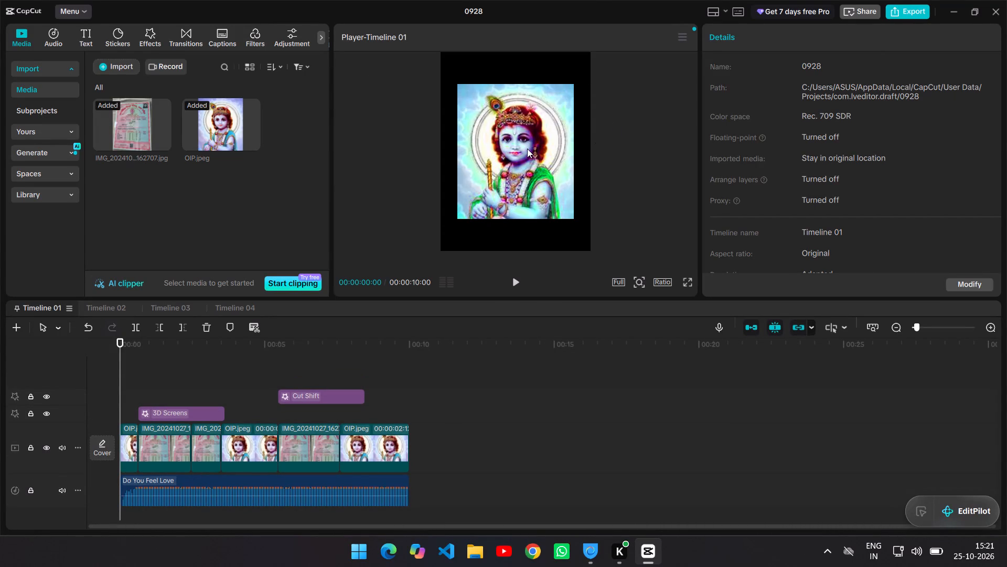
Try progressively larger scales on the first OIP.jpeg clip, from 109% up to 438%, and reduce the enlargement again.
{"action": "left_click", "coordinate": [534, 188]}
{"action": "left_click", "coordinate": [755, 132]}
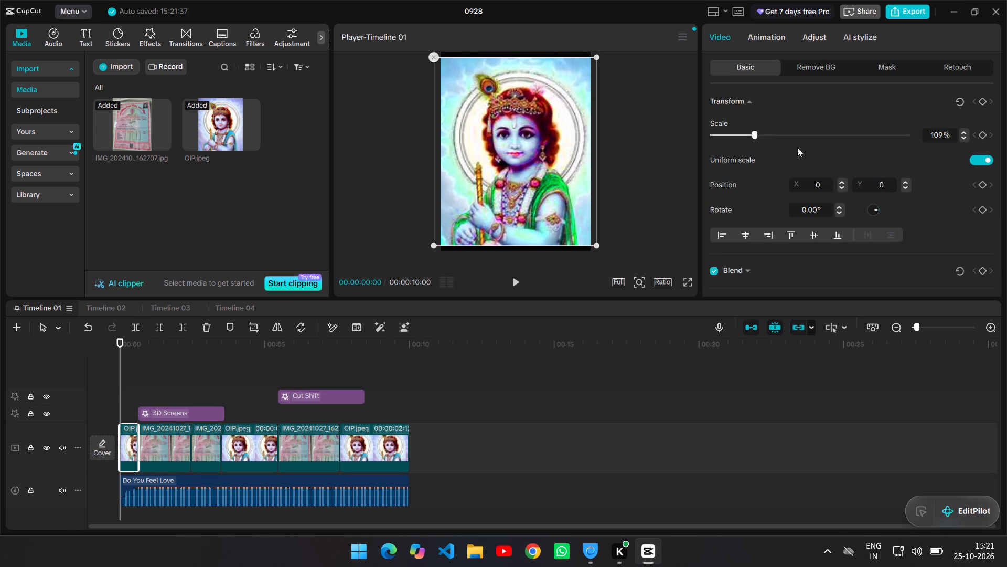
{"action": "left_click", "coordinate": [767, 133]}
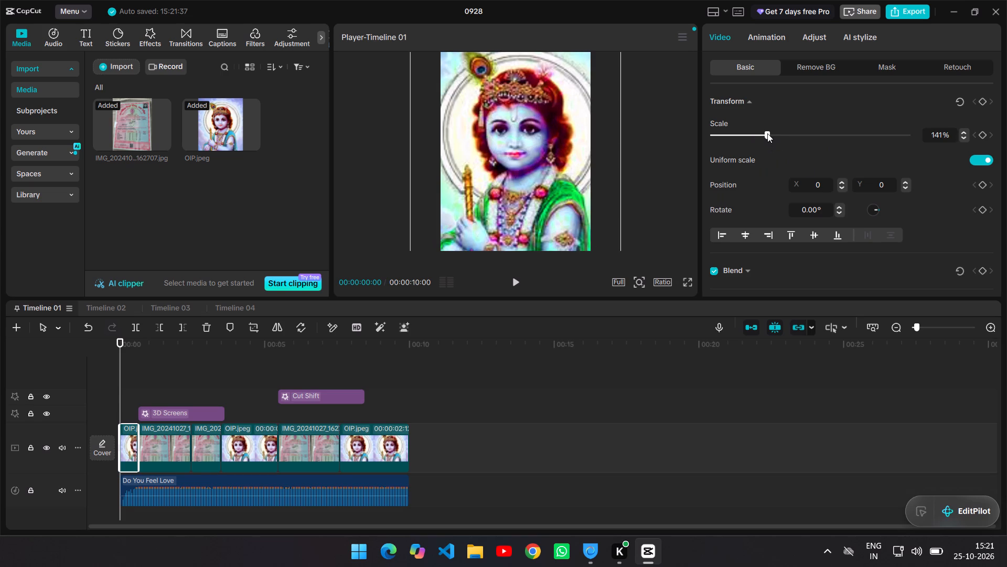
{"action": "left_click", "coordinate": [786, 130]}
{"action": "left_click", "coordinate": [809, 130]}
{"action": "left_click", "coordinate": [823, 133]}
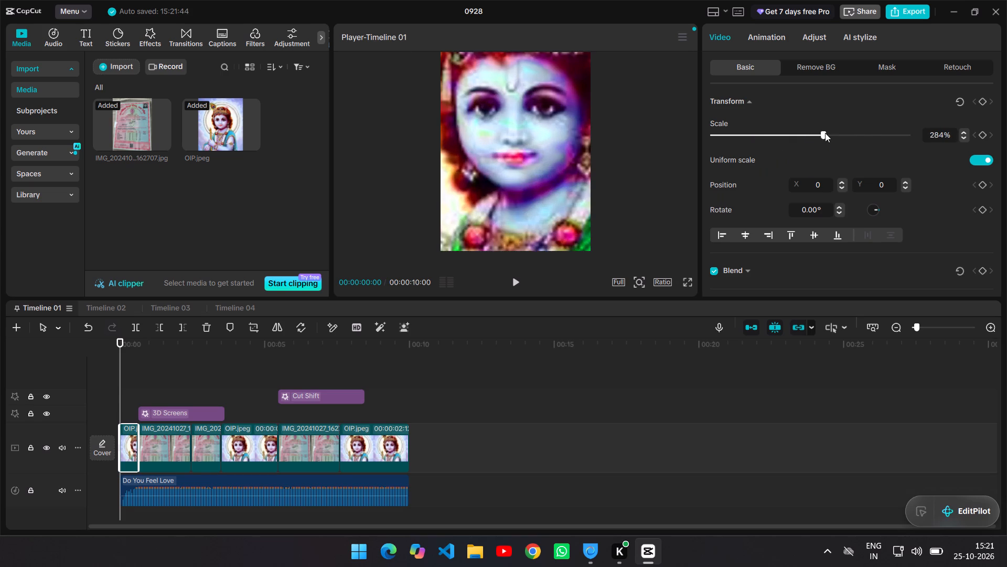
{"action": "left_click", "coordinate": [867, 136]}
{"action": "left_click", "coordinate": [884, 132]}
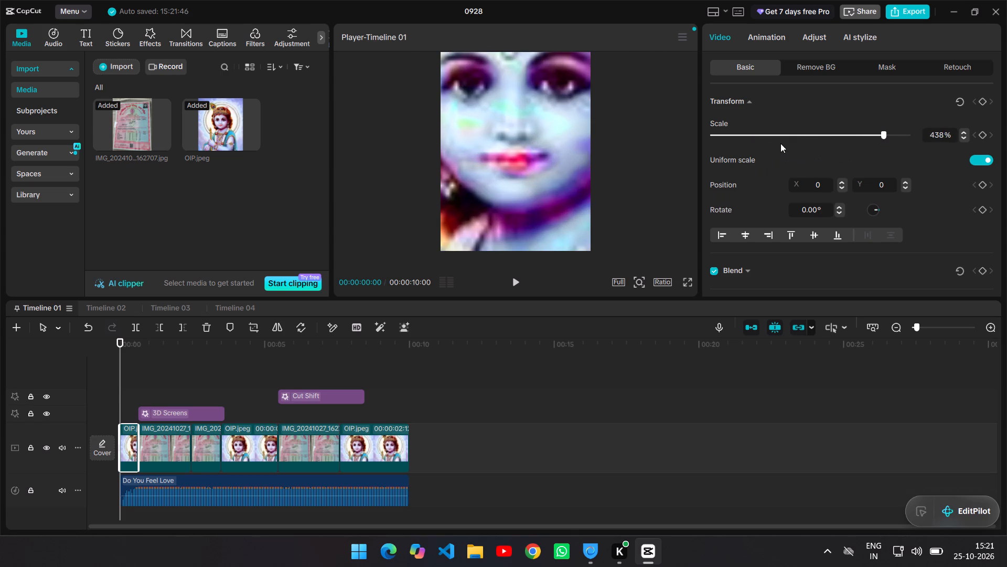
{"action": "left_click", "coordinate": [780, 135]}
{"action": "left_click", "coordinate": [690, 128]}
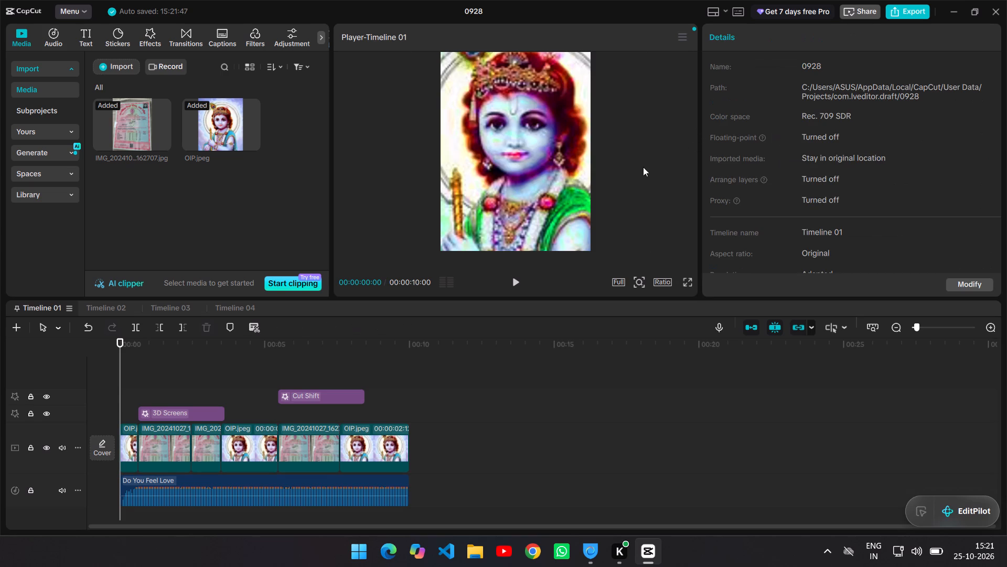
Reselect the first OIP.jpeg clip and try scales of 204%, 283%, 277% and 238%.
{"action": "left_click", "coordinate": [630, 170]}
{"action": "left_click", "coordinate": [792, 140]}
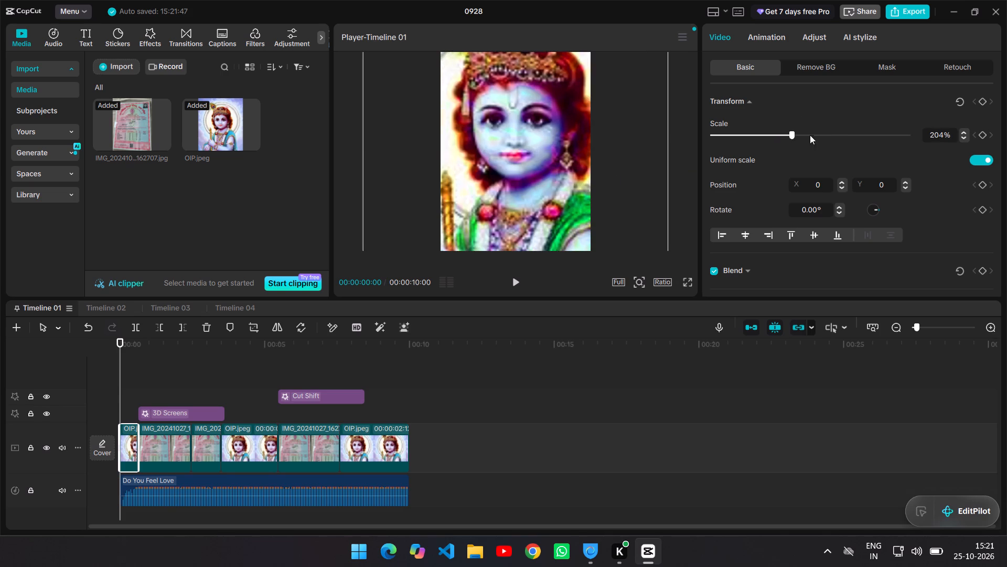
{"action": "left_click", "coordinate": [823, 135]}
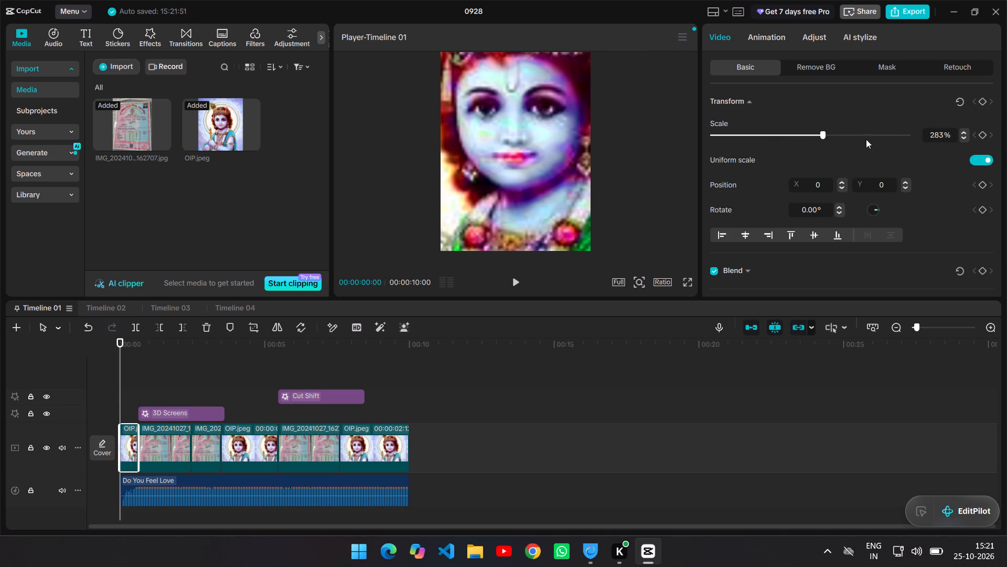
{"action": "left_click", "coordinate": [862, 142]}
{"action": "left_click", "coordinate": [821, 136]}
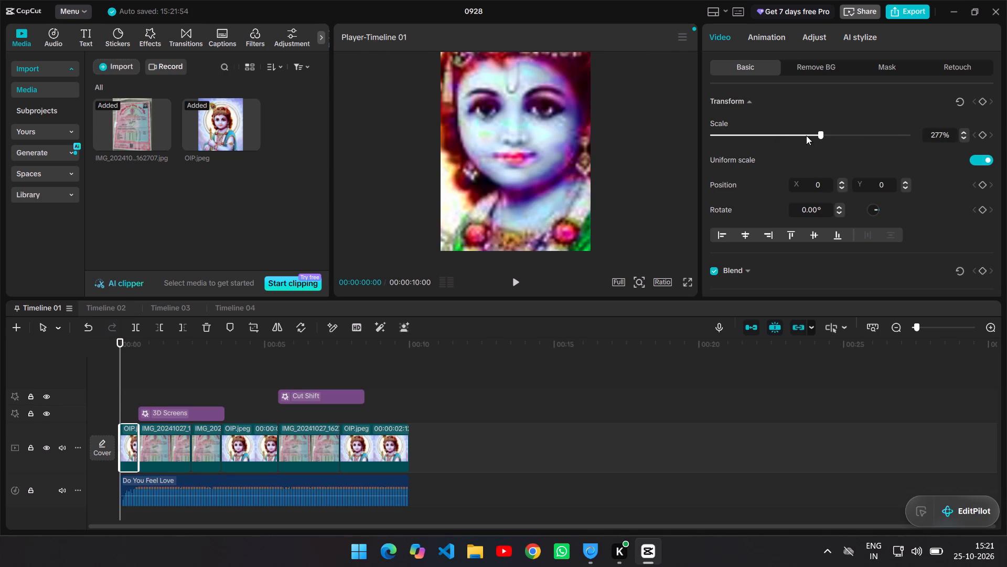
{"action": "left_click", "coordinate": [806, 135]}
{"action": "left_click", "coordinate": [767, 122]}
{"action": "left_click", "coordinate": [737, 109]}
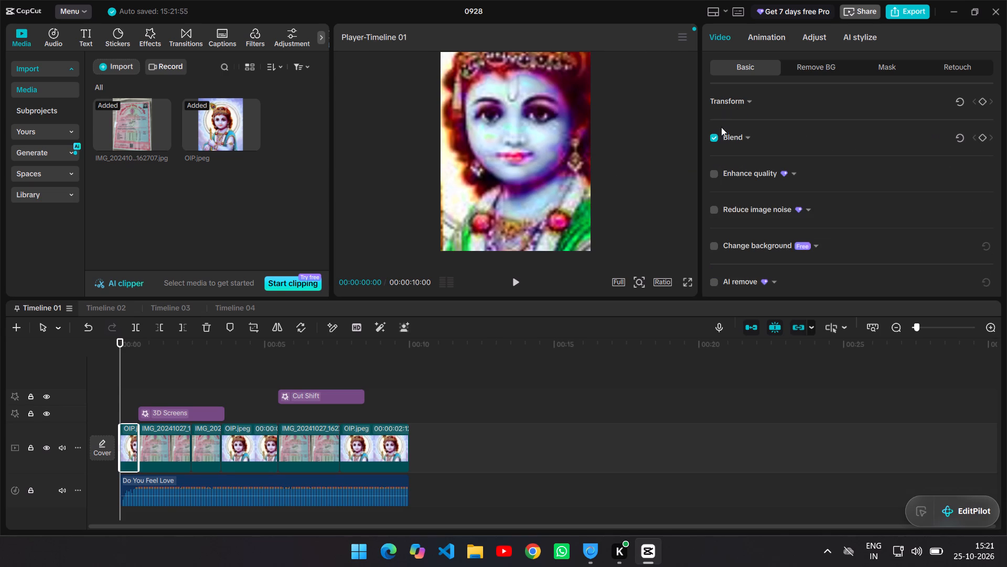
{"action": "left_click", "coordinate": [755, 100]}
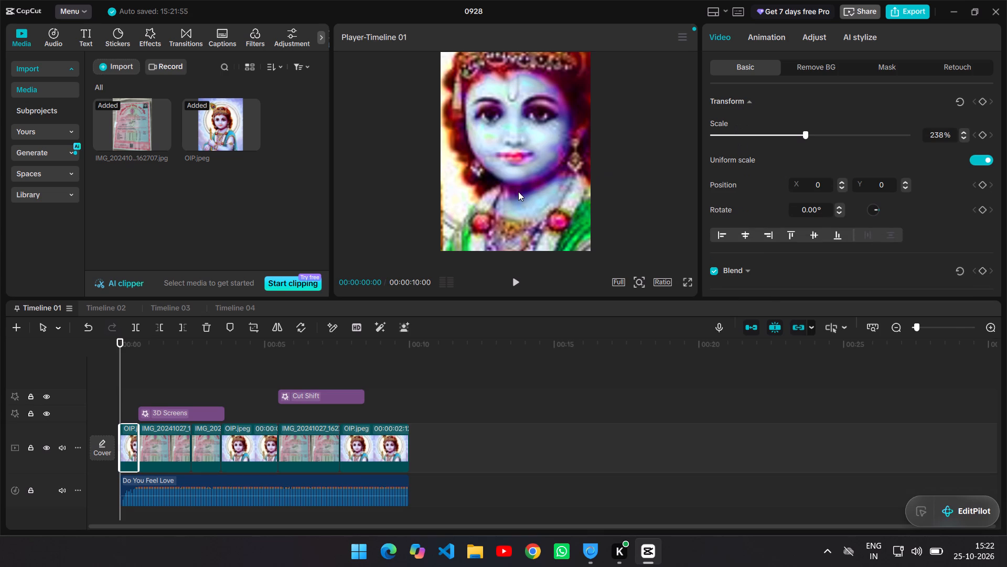
Set the first OIP.jpeg clip's scale to 74%, trying 66%, 91% and 122% on the way.
{"action": "left_click", "coordinate": [517, 167]}
{"action": "left_click", "coordinate": [737, 129]}
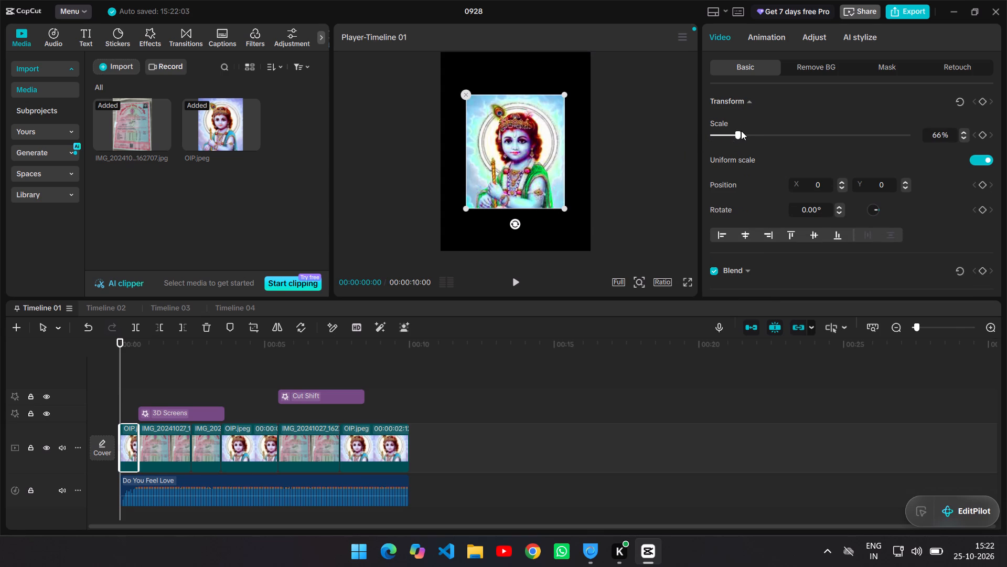
{"action": "left_click", "coordinate": [747, 131]}
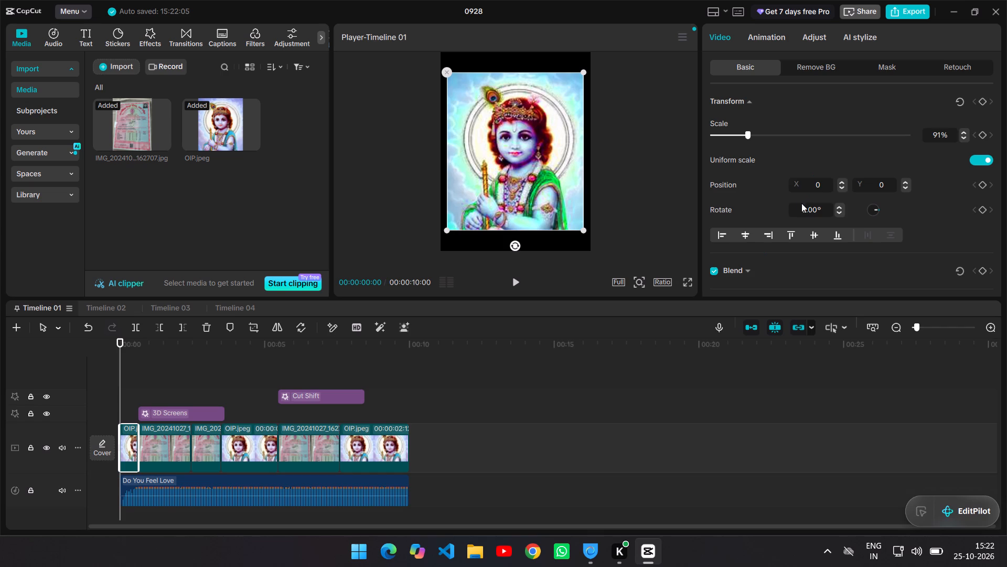
{"action": "left_click", "coordinate": [841, 179]}
{"action": "left_click", "coordinate": [789, 135]}
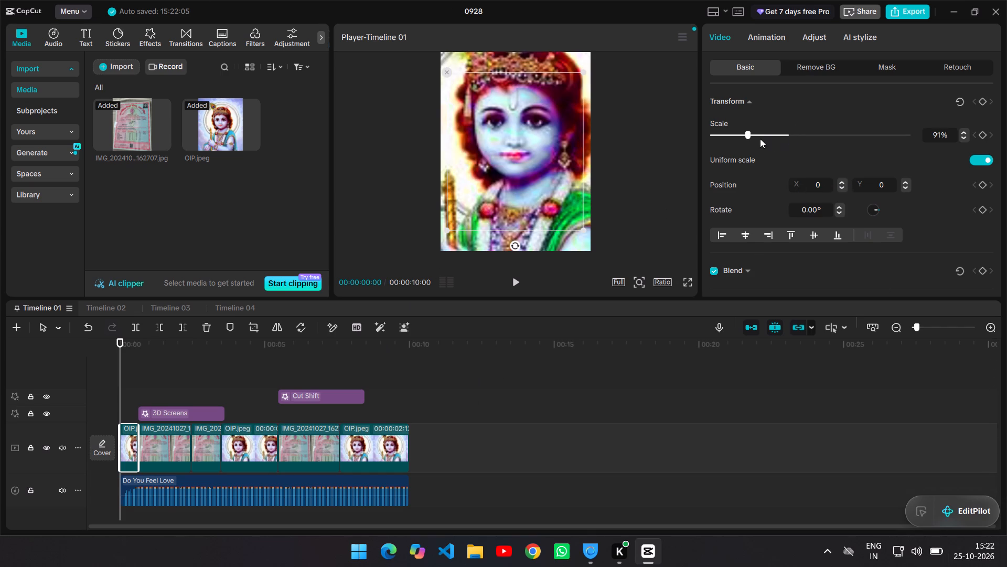
{"action": "left_click", "coordinate": [760, 139]}
{"action": "left_click", "coordinate": [759, 136]}
{"action": "left_click", "coordinate": [748, 120]}
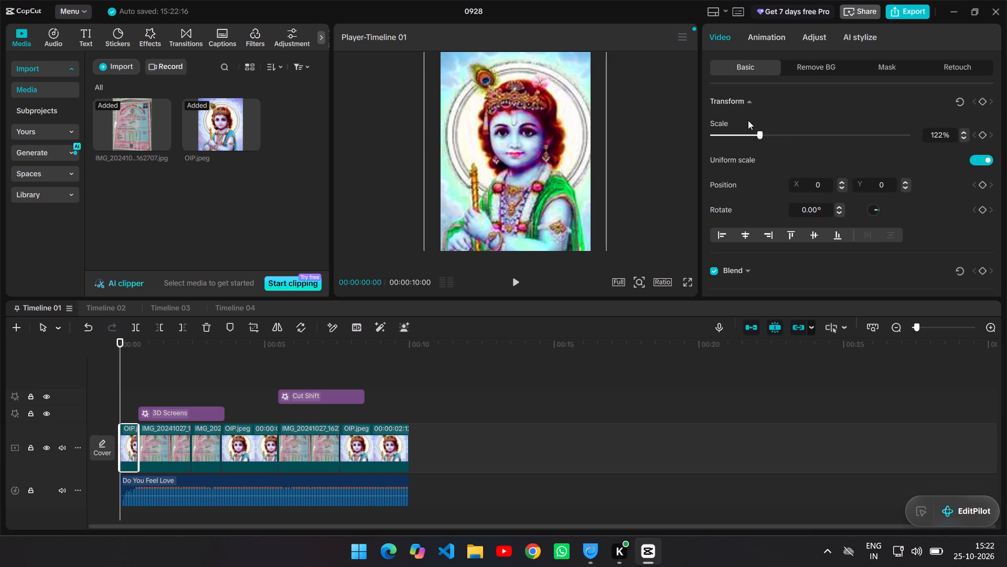
{"action": "left_click", "coordinate": [741, 131]}
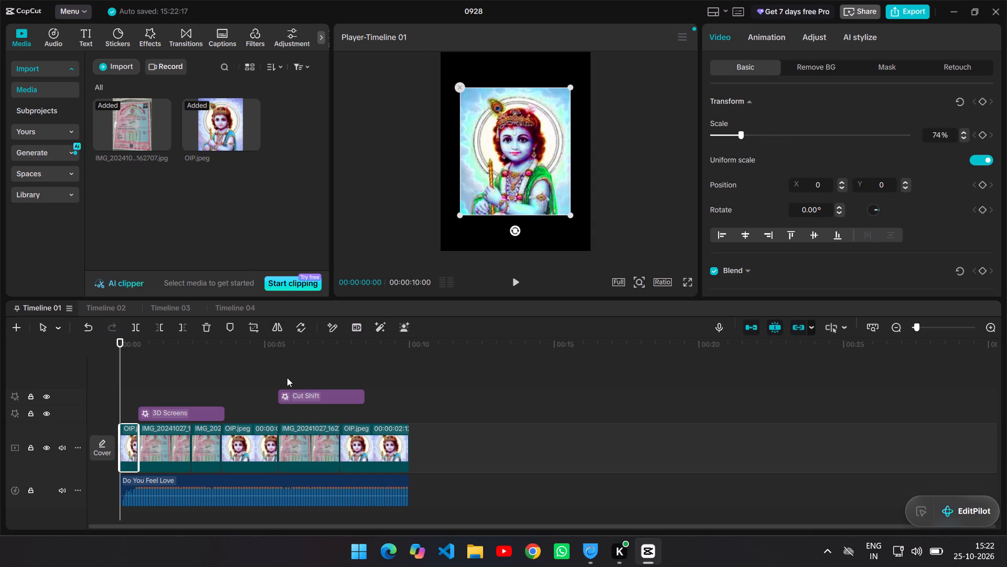
Play Timeline 01 from the start and pause it at 00:00:00:18, near the end of the first clip.
{"action": "scroll", "coordinate": [367, 461], "scroll_direction": "up", "scroll_amount": 3}
{"action": "scroll", "coordinate": [367, 461], "scroll_direction": "down", "scroll_amount": 2}
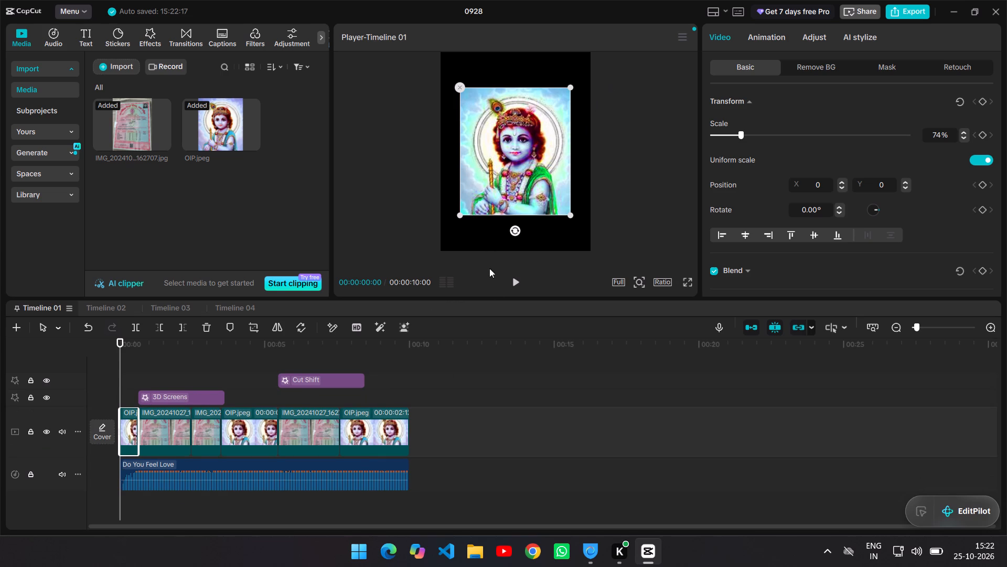
{"action": "left_click", "coordinate": [520, 283]}
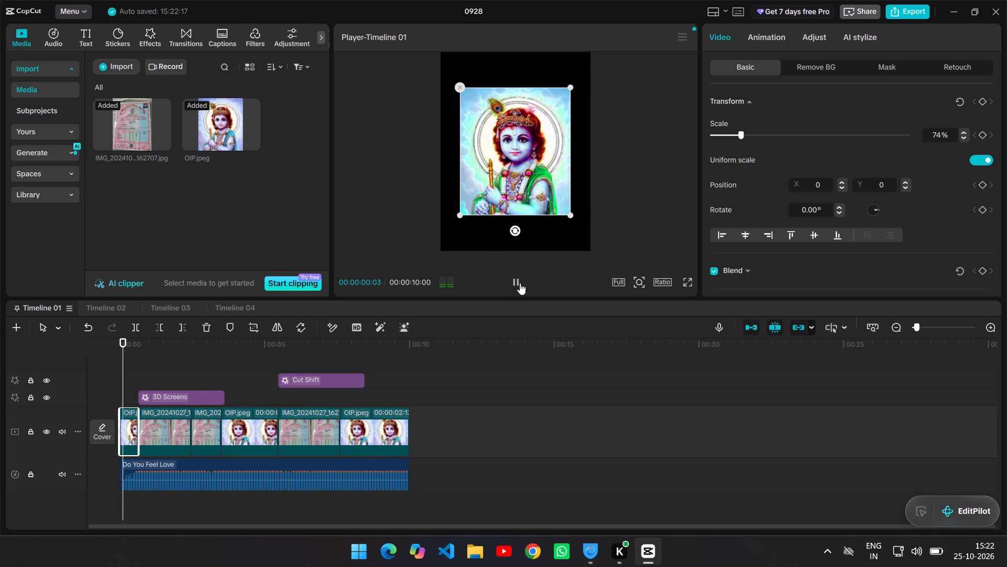
{"action": "left_click", "coordinate": [521, 281]}
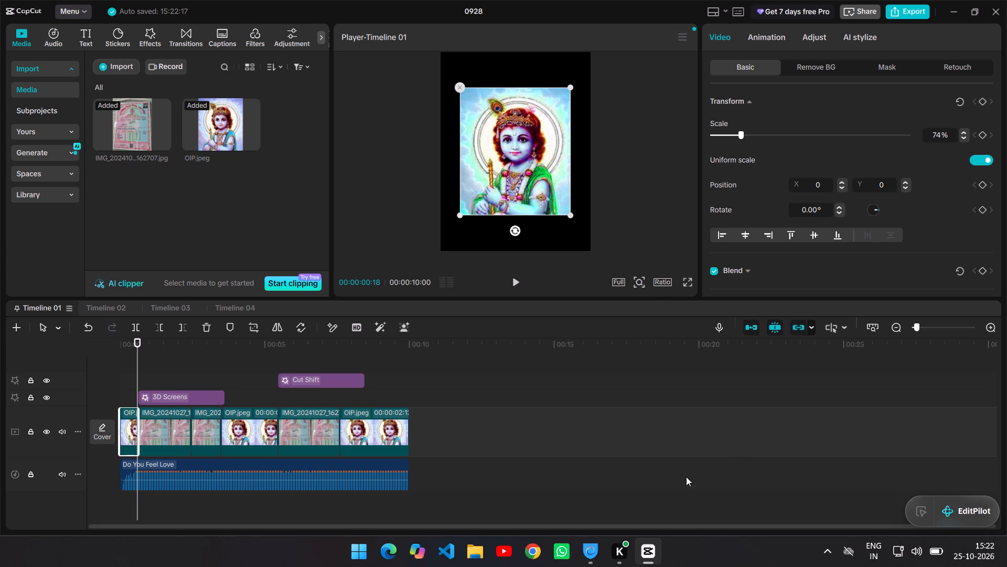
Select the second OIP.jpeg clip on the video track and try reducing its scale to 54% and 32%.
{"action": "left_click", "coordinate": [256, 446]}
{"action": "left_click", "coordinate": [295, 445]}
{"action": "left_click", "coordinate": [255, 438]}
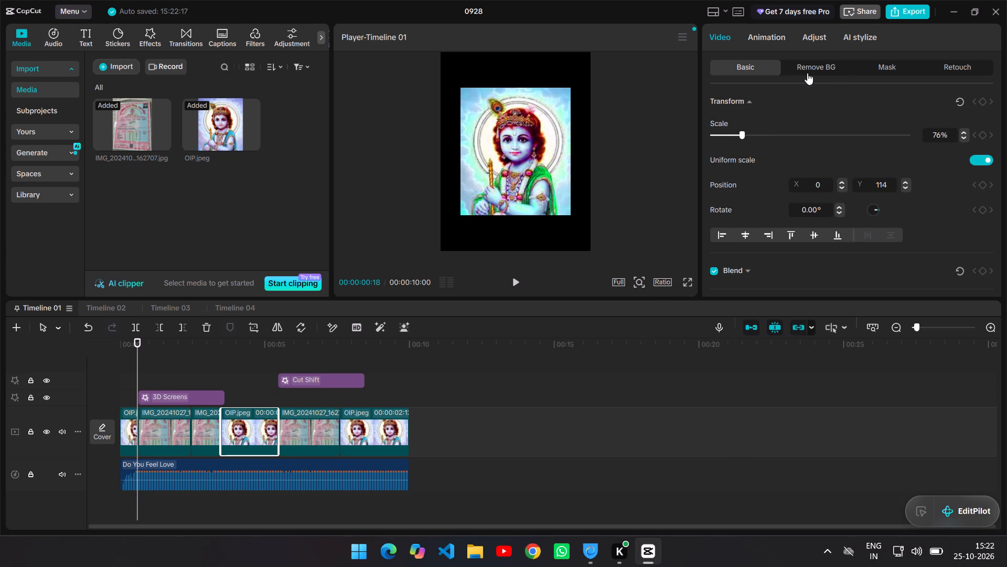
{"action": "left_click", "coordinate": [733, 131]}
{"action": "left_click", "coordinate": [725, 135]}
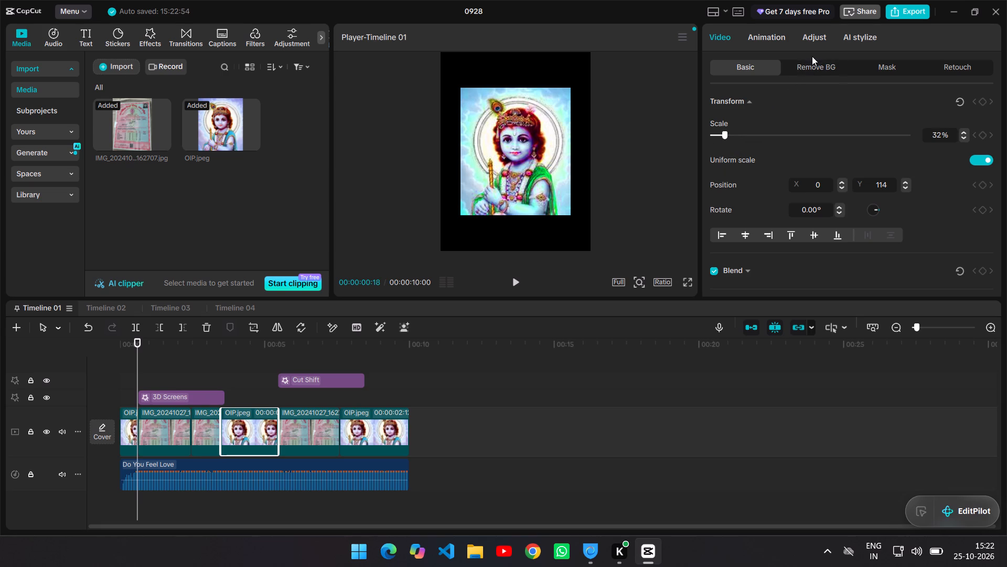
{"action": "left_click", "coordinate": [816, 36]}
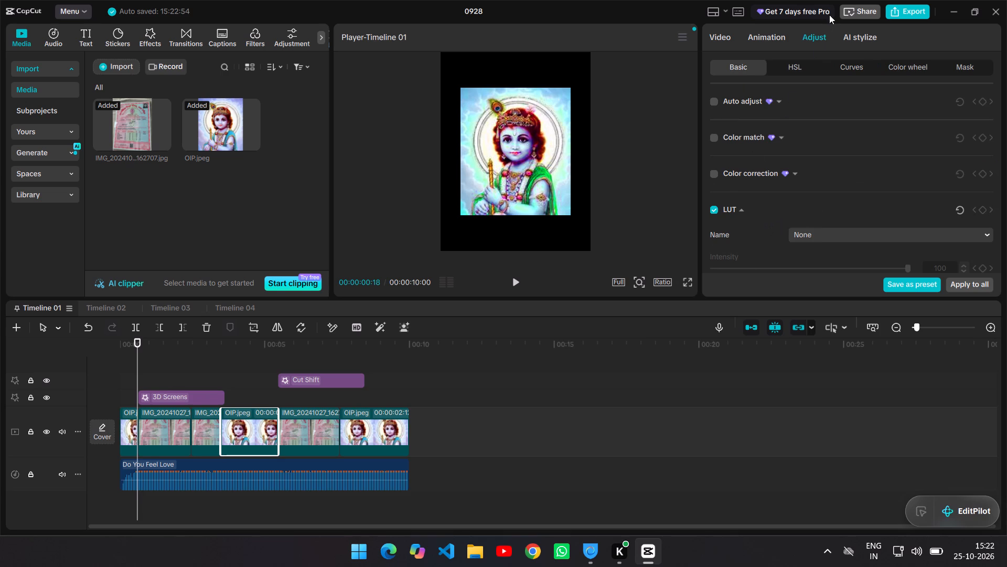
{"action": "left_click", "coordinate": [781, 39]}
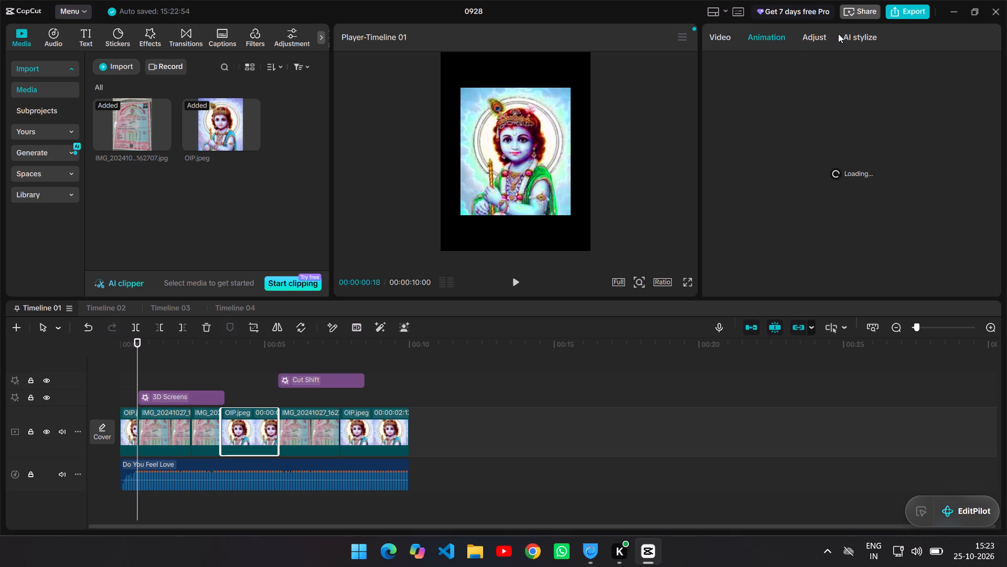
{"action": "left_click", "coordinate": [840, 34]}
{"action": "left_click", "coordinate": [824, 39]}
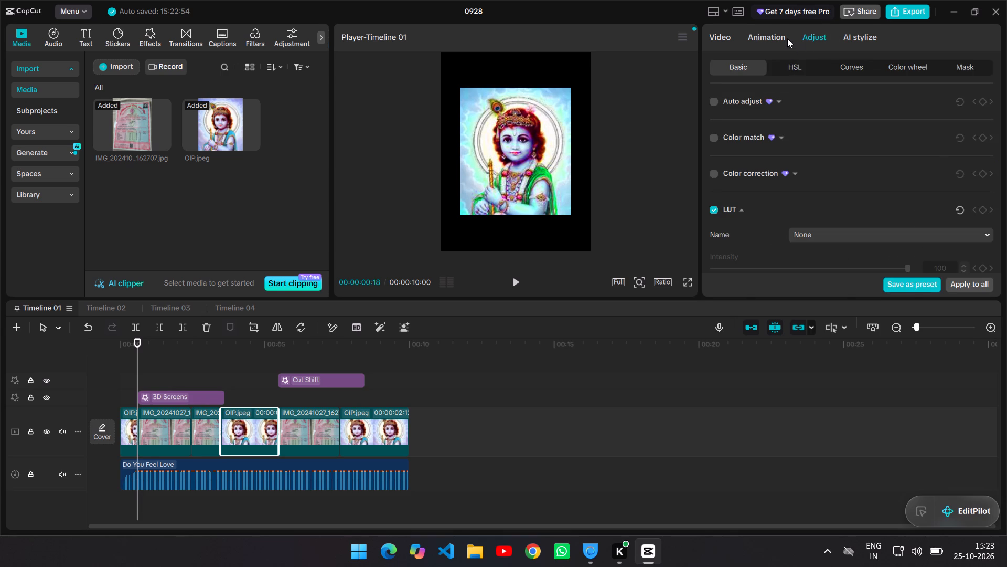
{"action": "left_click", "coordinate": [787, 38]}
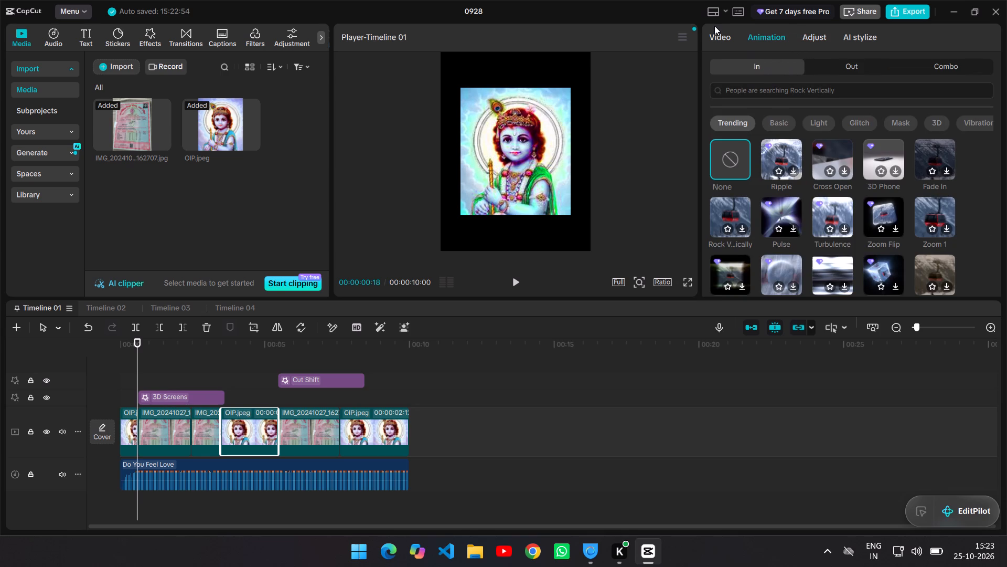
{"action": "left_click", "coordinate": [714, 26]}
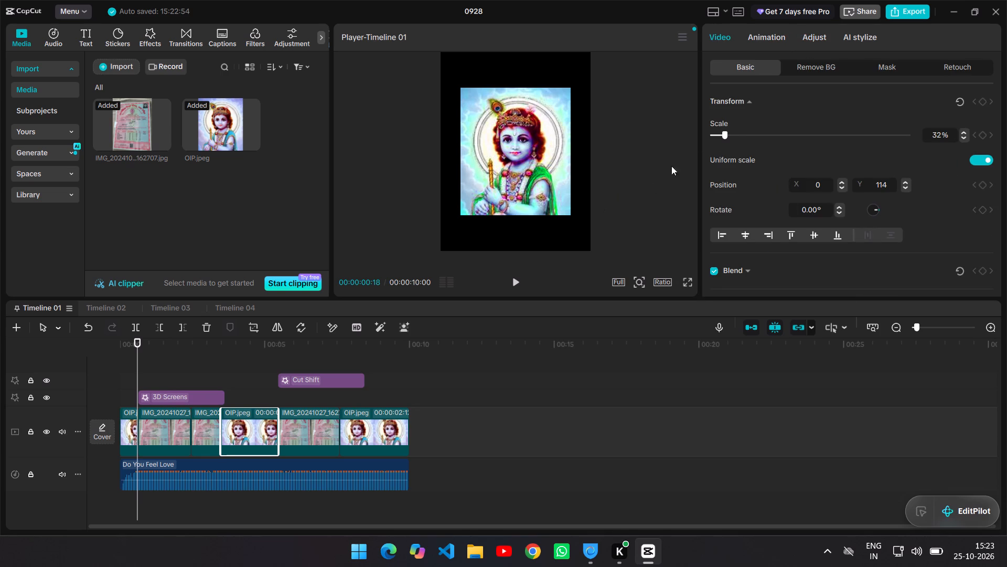
Set the scale of the second OIP.jpeg clip to 58%.
{"action": "left_click", "coordinate": [735, 132]}
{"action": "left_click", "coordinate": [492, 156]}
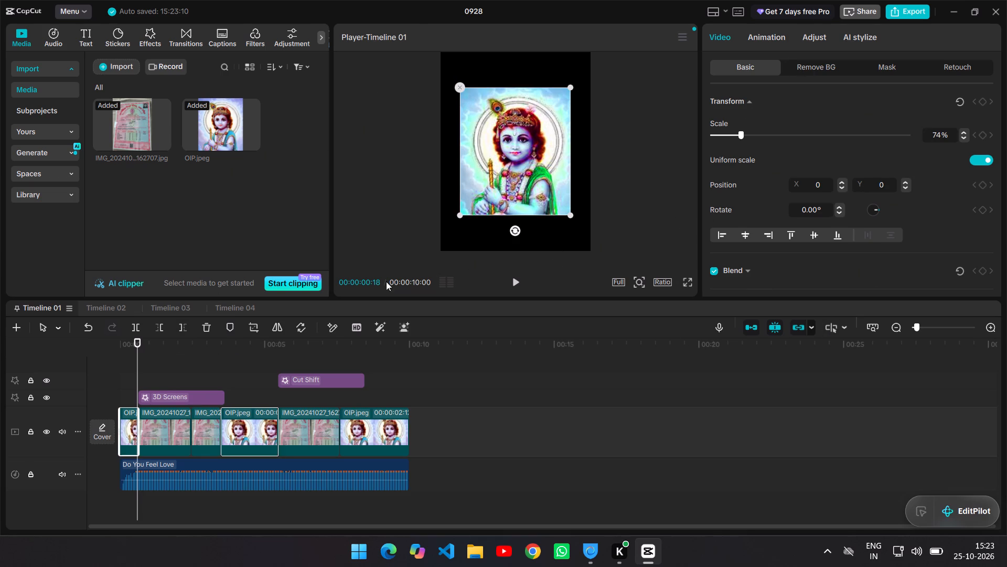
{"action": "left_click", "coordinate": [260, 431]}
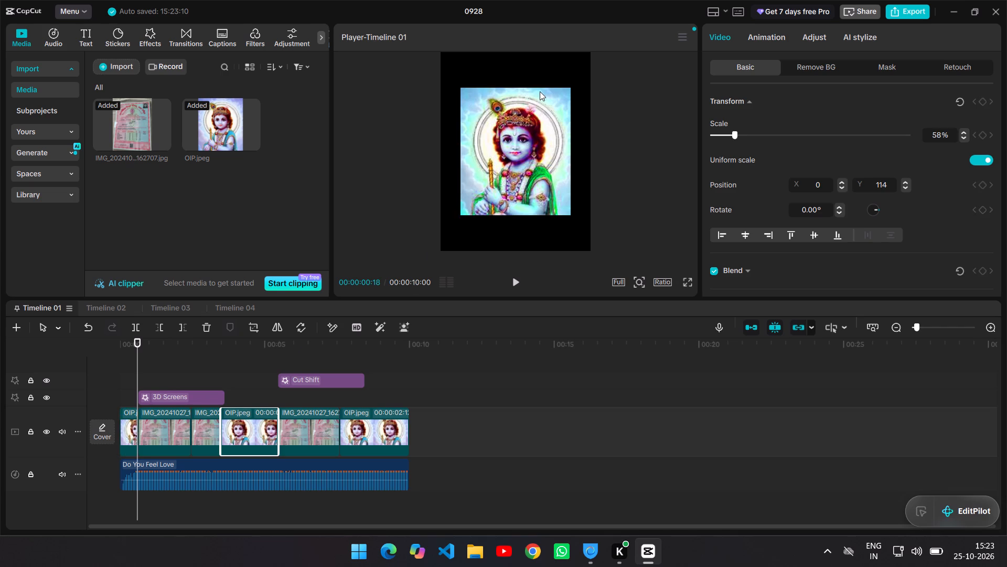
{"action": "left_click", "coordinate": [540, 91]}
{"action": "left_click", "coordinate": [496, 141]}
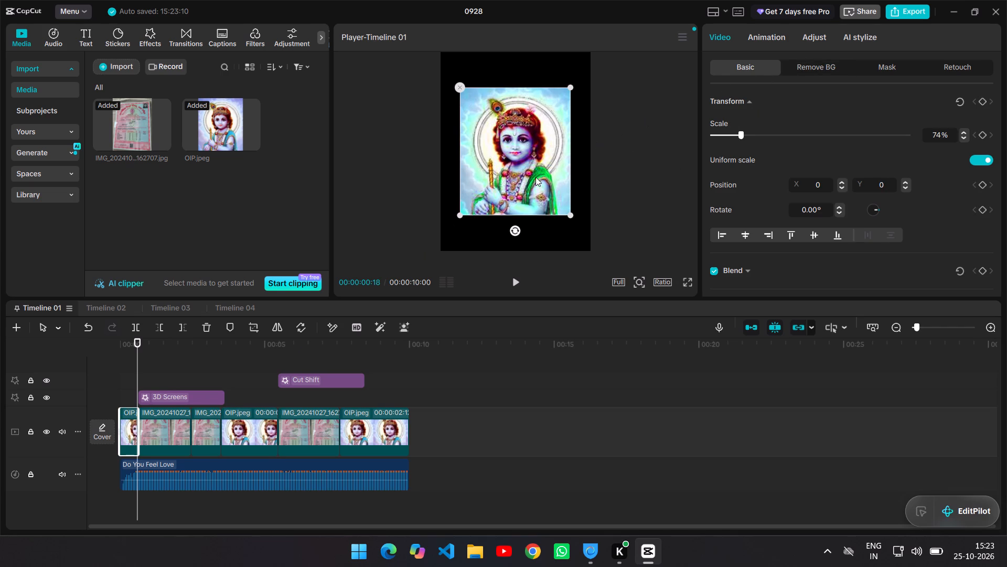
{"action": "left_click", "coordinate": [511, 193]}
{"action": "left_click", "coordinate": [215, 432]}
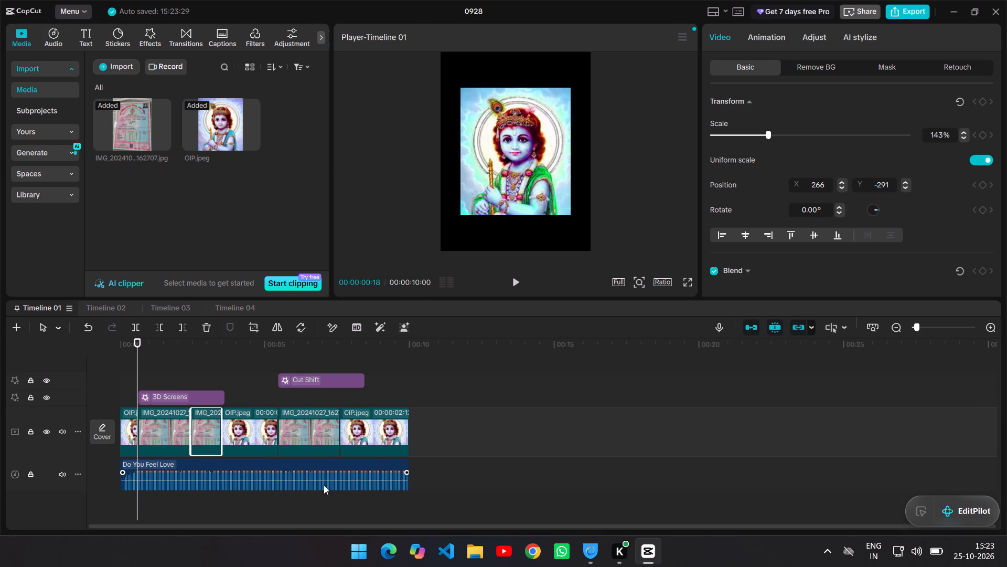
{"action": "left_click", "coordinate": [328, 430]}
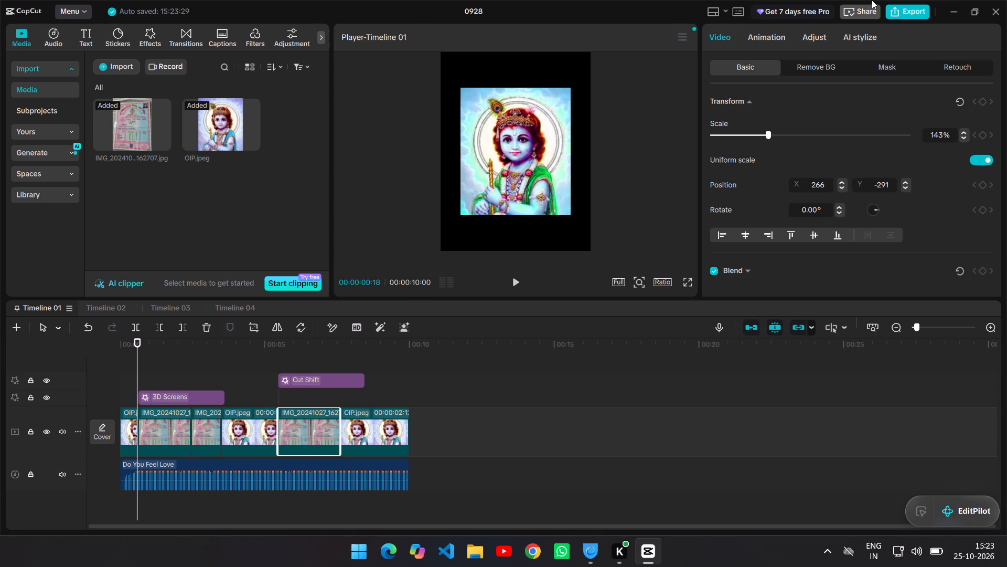
Move the first OIP.jpeg clip's image upward in the preview, horizontally centred, to position X 0, Y 317.
{"action": "left_click_drag", "start_coordinate": [543, 176], "coordinate": [535, 187]}
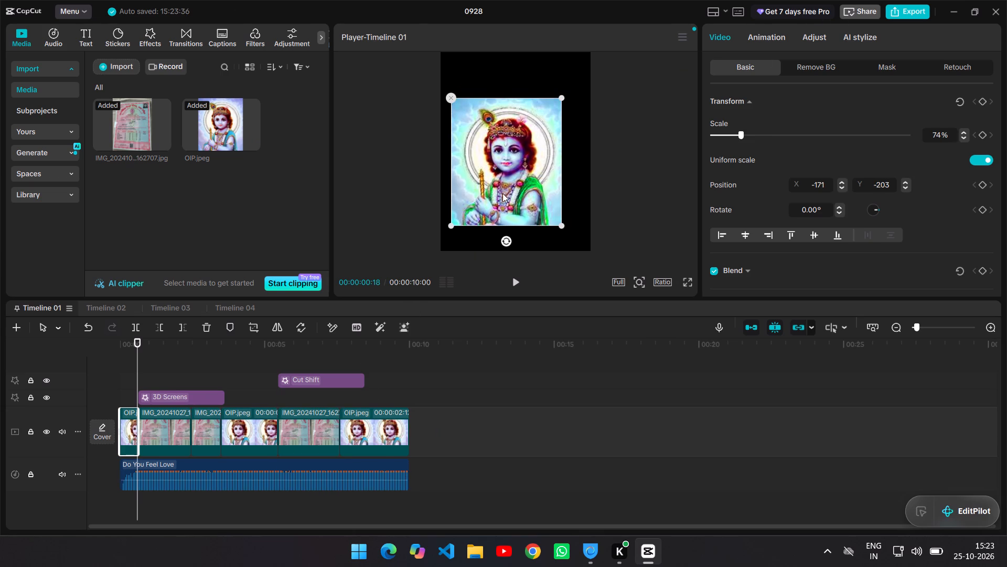
{"action": "left_click_drag", "start_coordinate": [504, 190], "coordinate": [515, 163]}
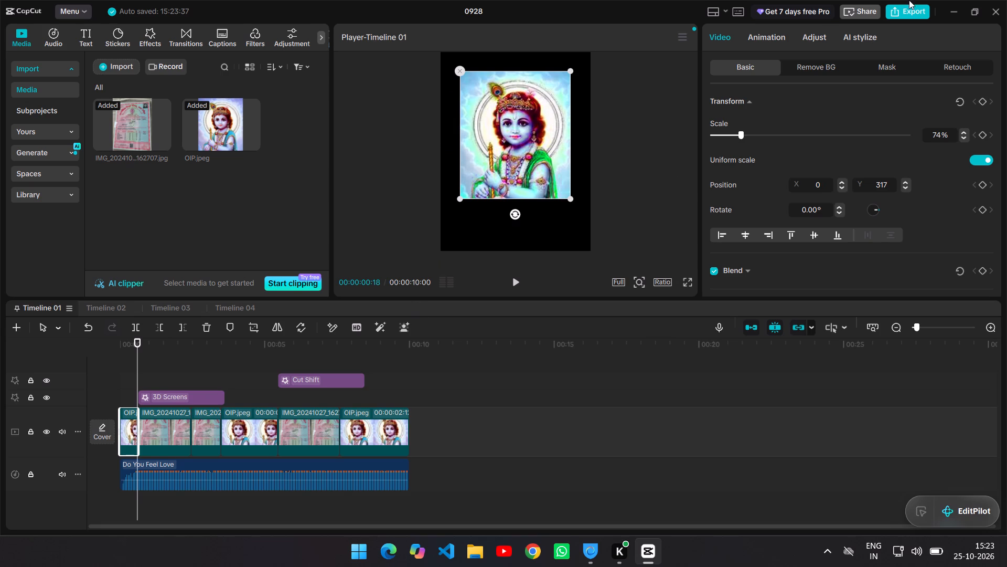
Examine the transform, color adjustment and animation settings of the second and last OIP.jpeg clips.
{"action": "left_click", "coordinate": [353, 434]}
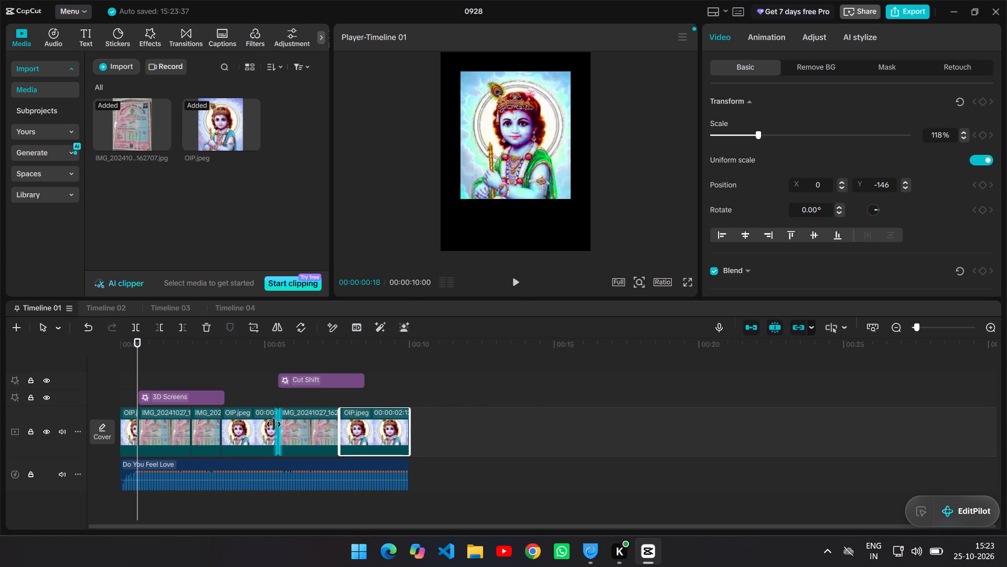
{"action": "left_click", "coordinate": [260, 432]}
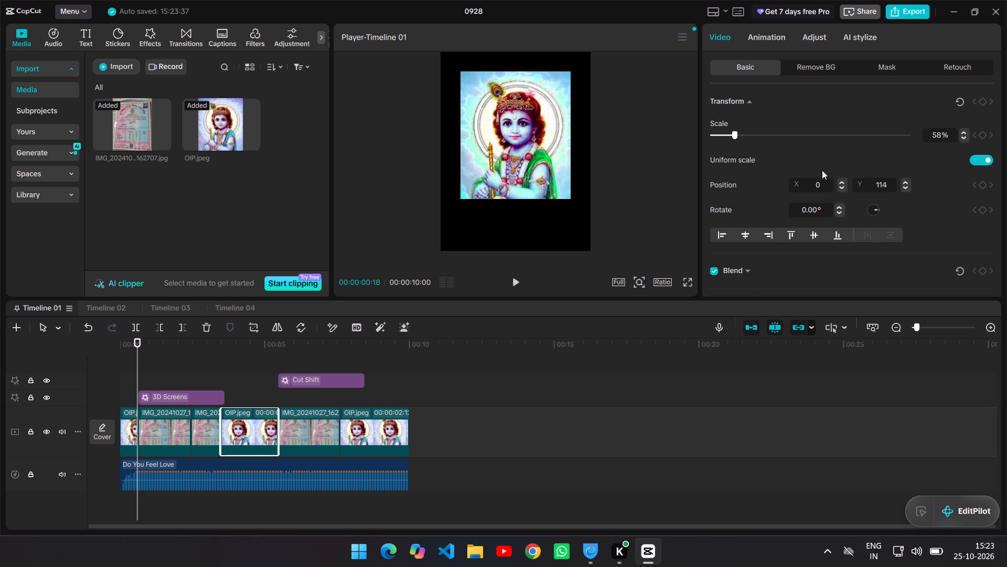
{"action": "left_click", "coordinate": [816, 32]}
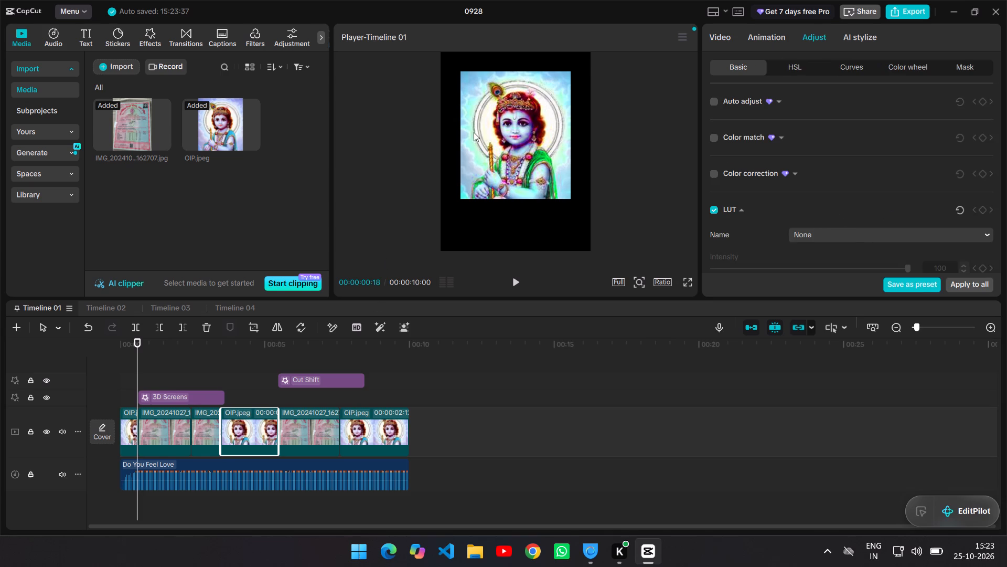
{"action": "left_click", "coordinate": [480, 132]}
{"action": "left_click", "coordinate": [273, 436]}
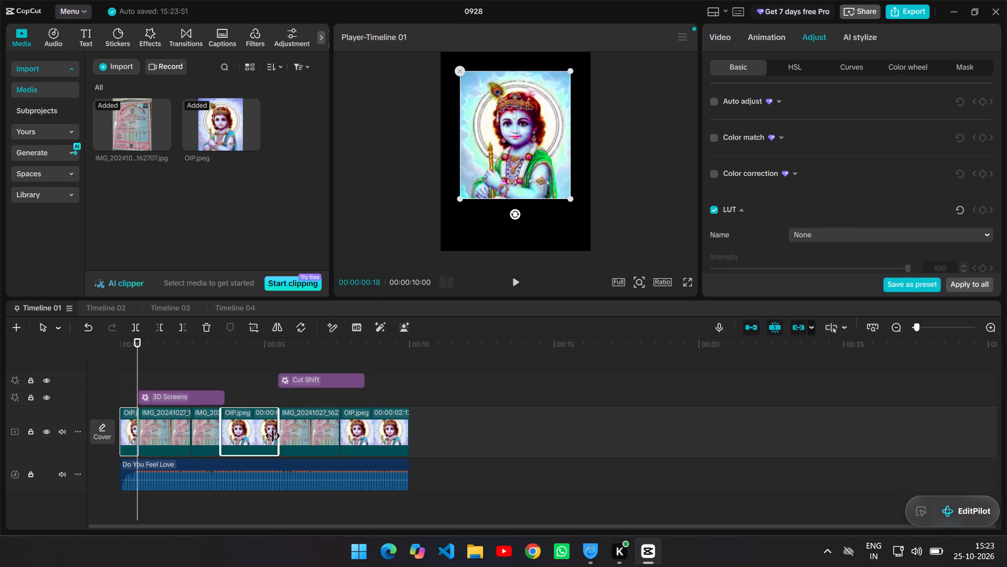
{"action": "left_click", "coordinate": [767, 36]}
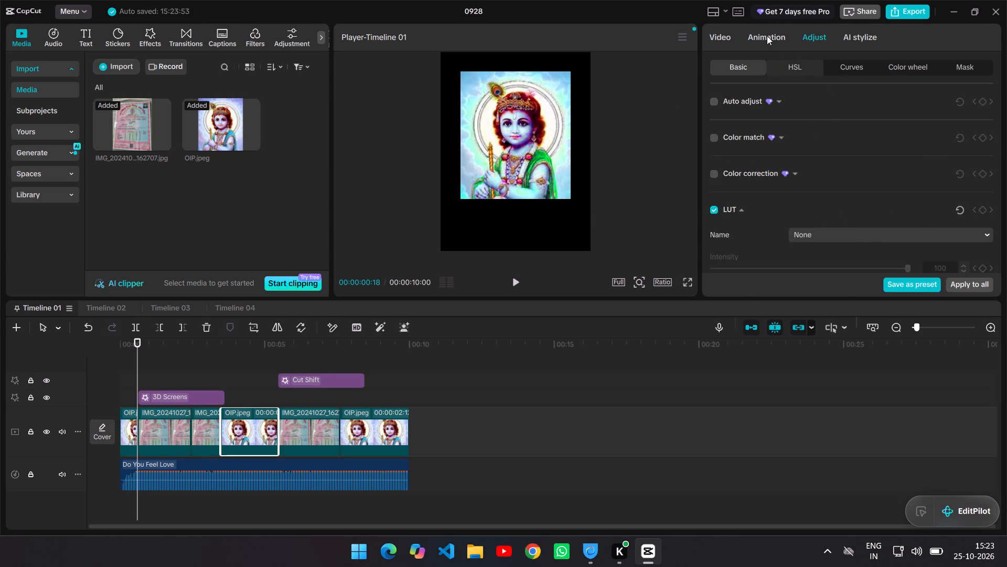
{"action": "left_click", "coordinate": [813, 42]}
{"action": "left_click", "coordinate": [790, 66]}
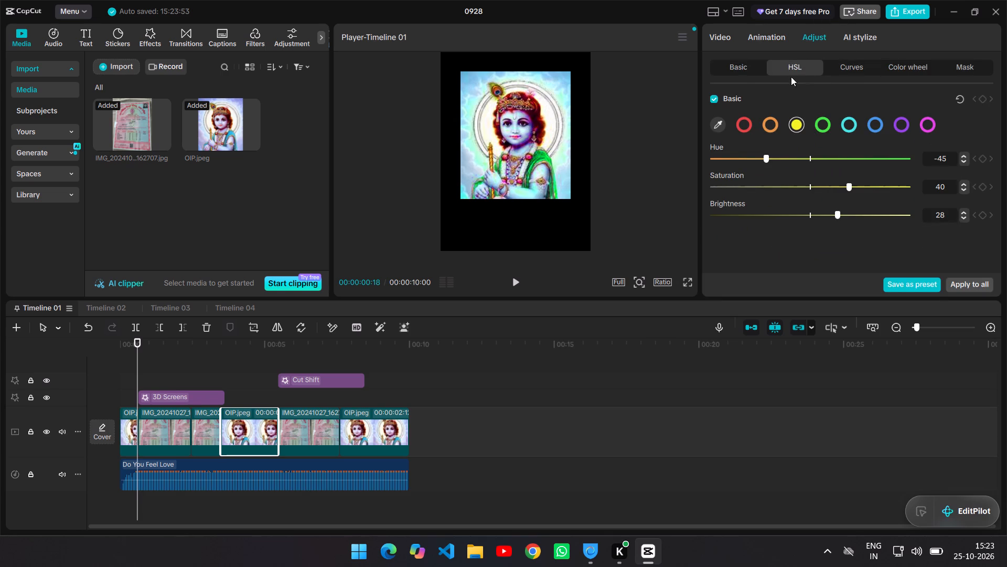
{"action": "left_click", "coordinate": [769, 27]}
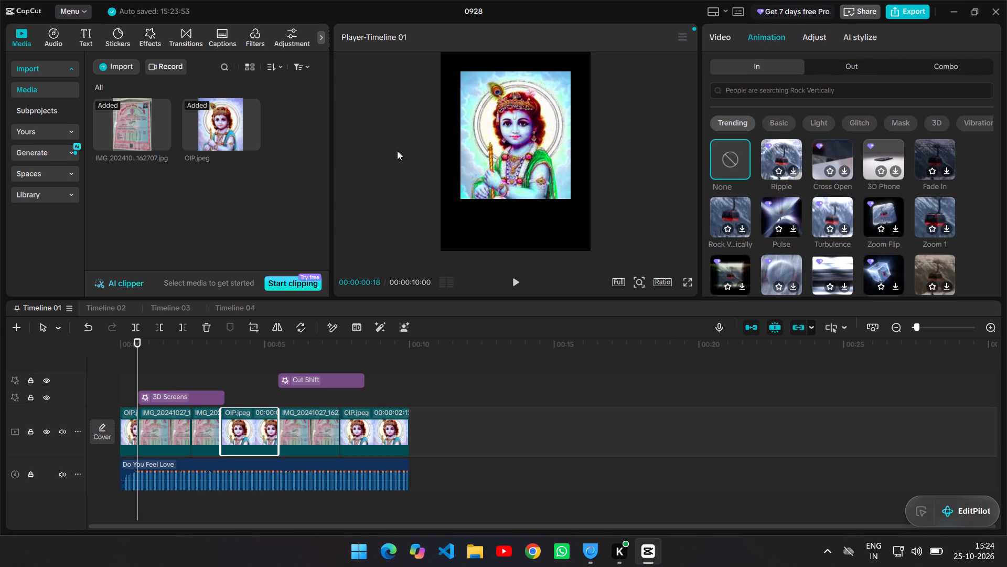
{"action": "left_click", "coordinate": [361, 427]}
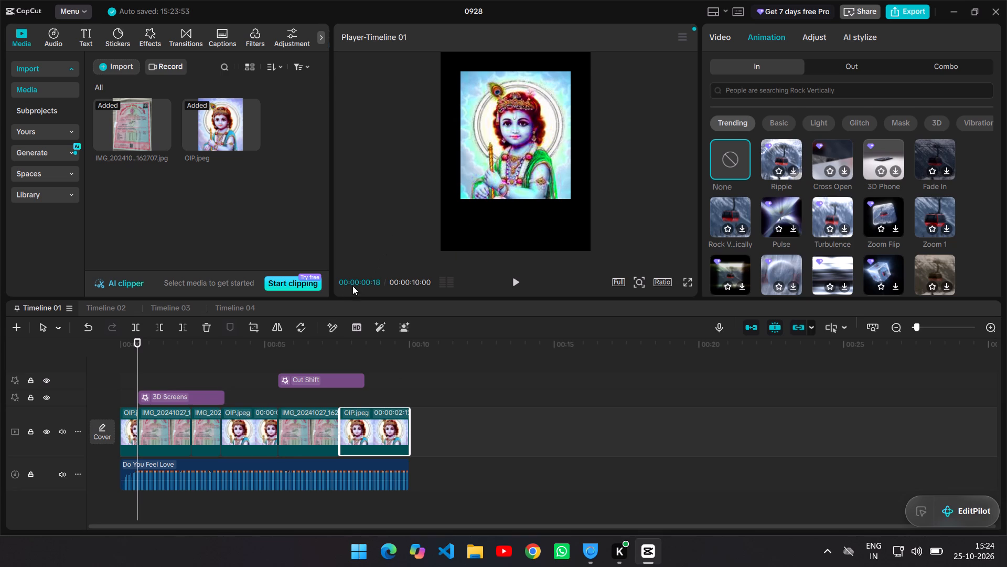
{"action": "left_click", "coordinate": [190, 425]}
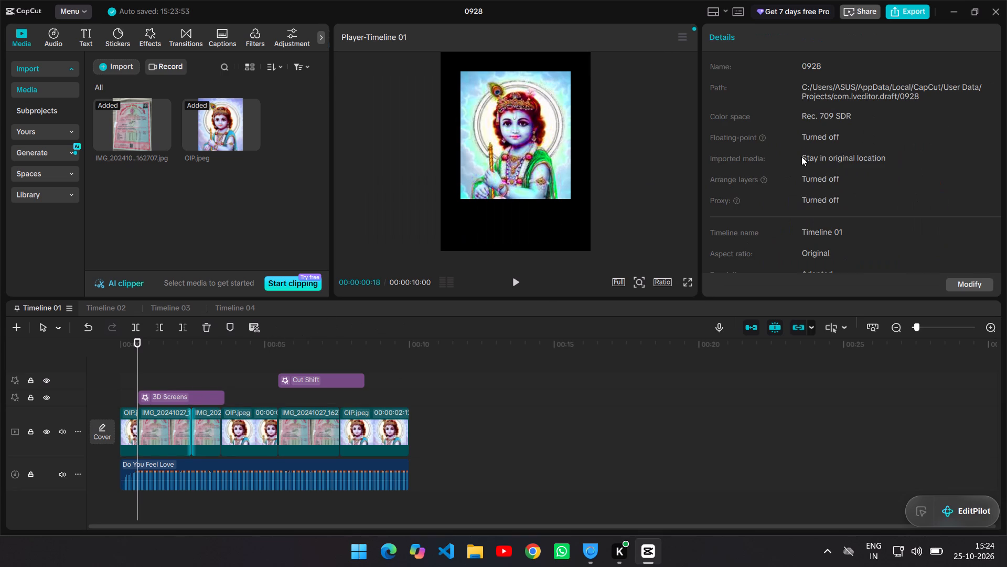
Compare the basic and HSL color adjustments and the animations of the second and last OIP.jpeg clips.
{"action": "left_click", "coordinate": [260, 417]}
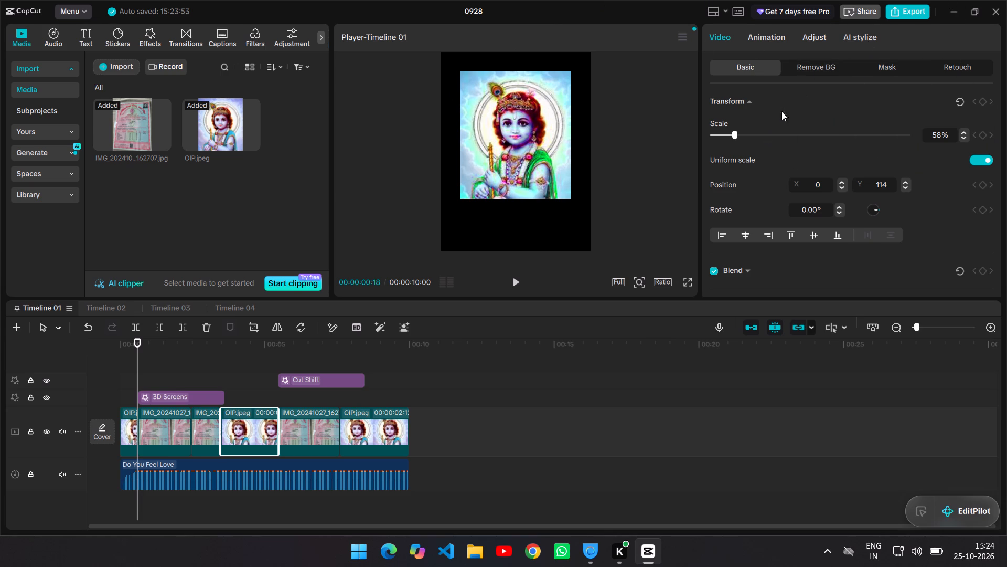
{"action": "left_click", "coordinate": [815, 35]}
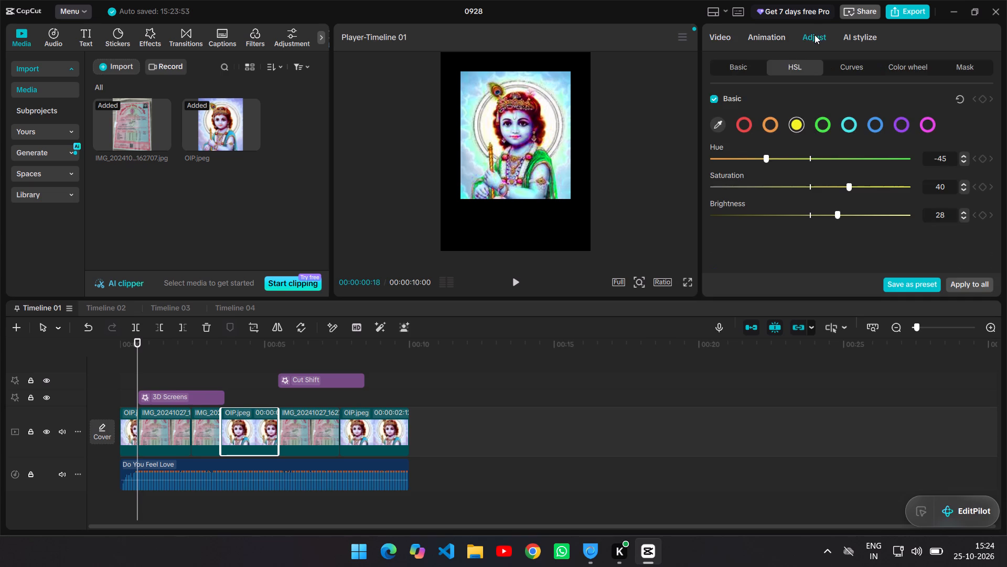
{"action": "left_click", "coordinate": [774, 38]}
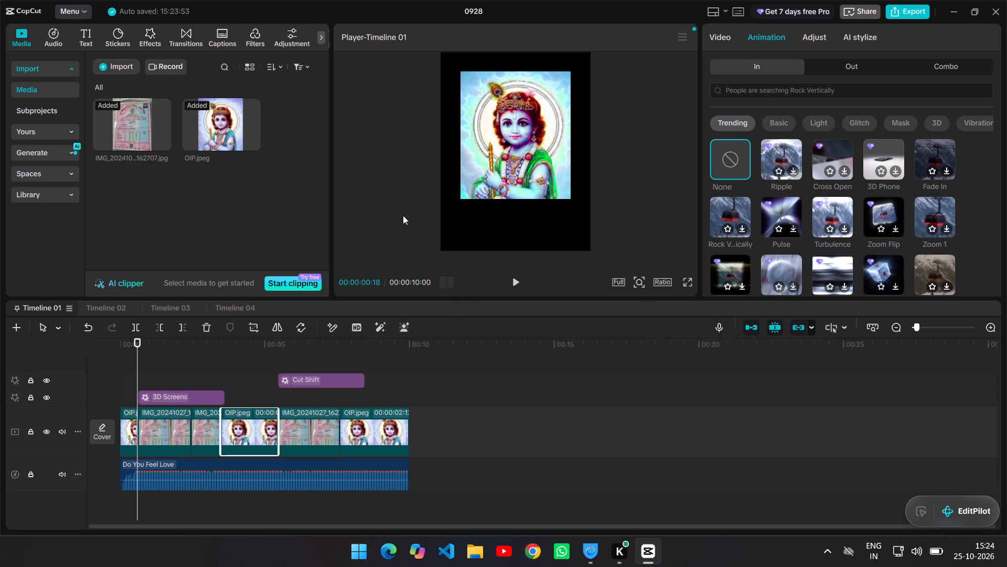
{"action": "left_click", "coordinate": [345, 435]}
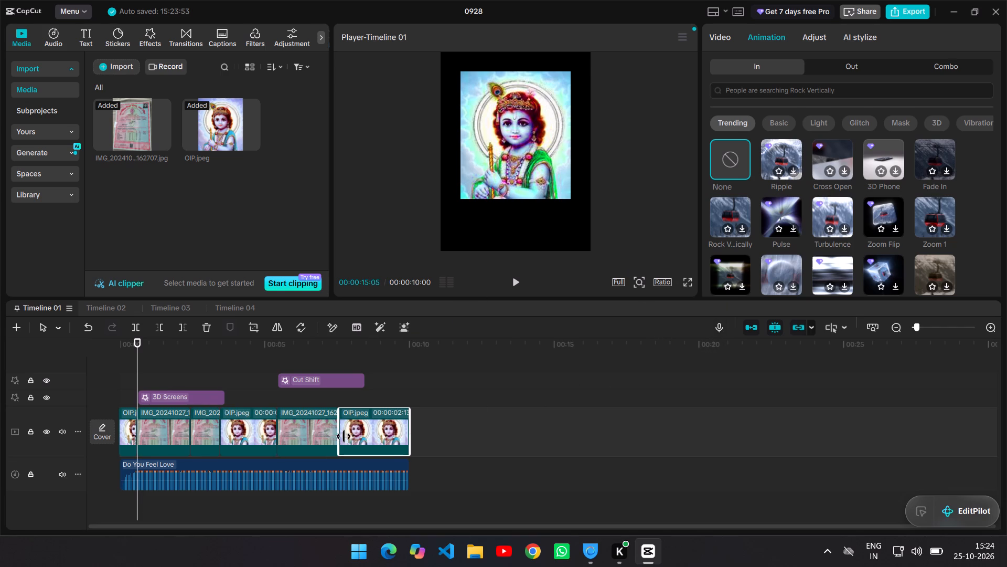
{"action": "left_click", "coordinate": [246, 436]}
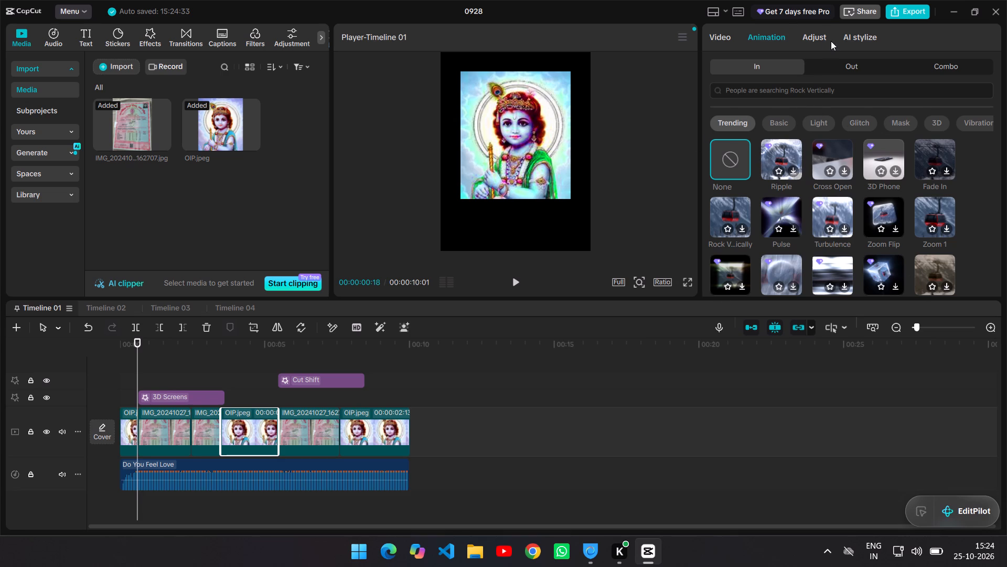
{"action": "left_click", "coordinate": [812, 35]}
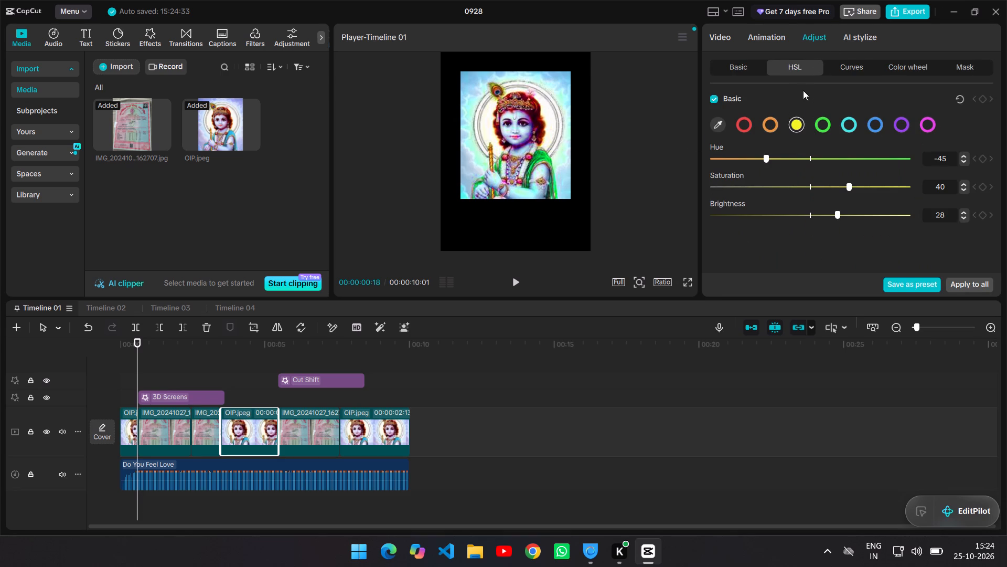
{"action": "left_click", "coordinate": [802, 70]}
{"action": "left_click", "coordinate": [742, 66]}
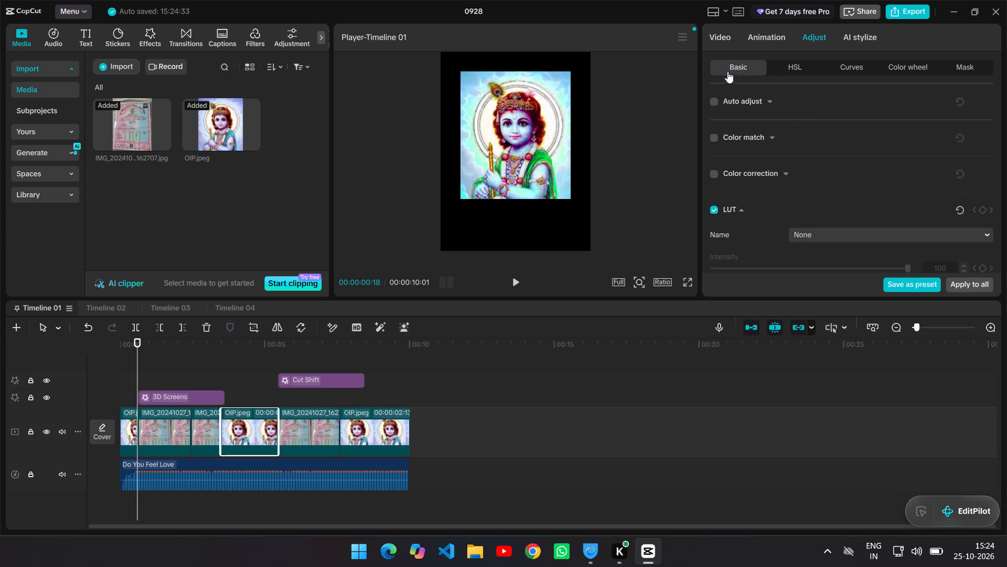
{"action": "left_click", "coordinate": [791, 64]}
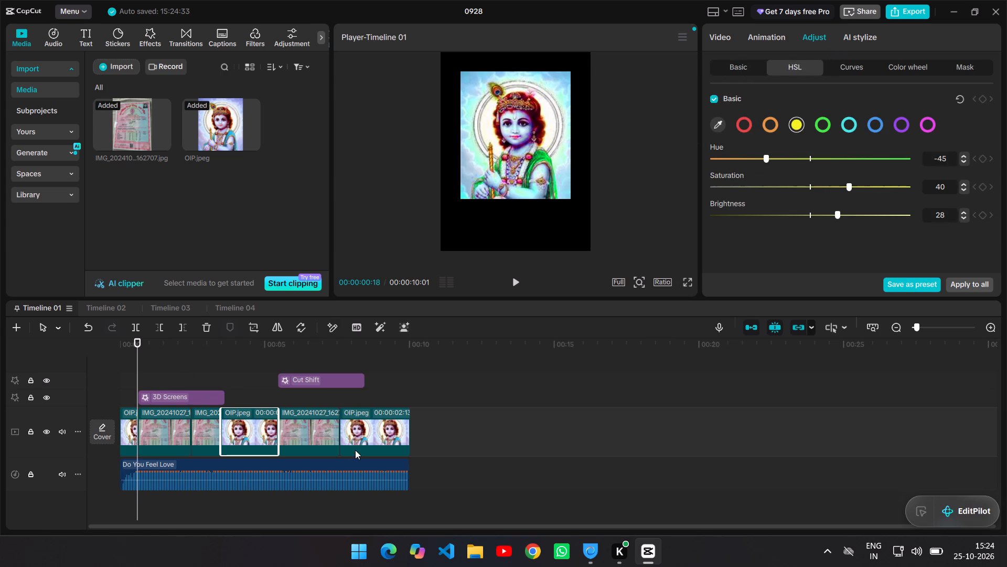
{"action": "left_click", "coordinate": [363, 424]}
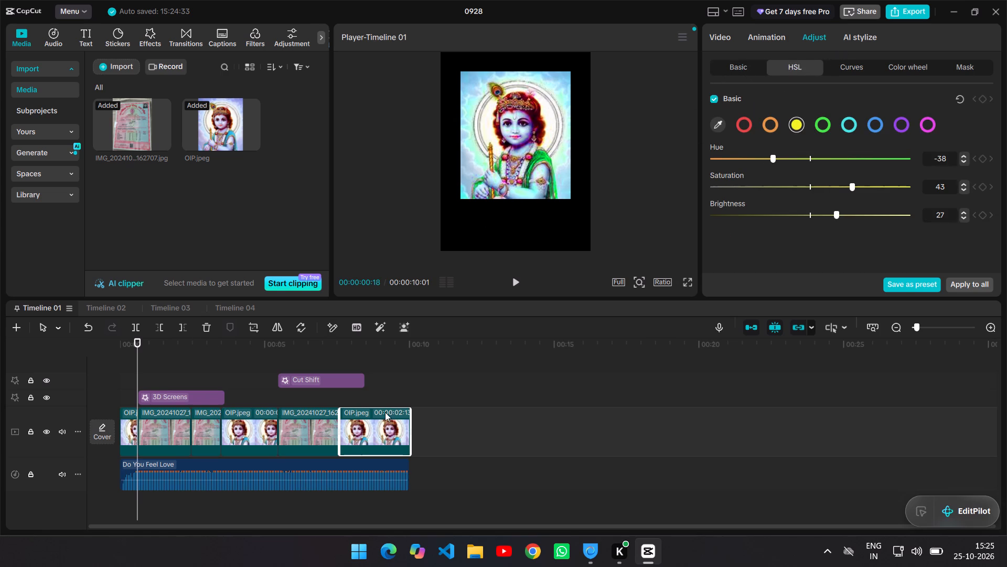
Set the yellow hue of the second OIP.jpeg clip to -54 in its HSL adjustment.
{"action": "left_click", "coordinate": [236, 436]}
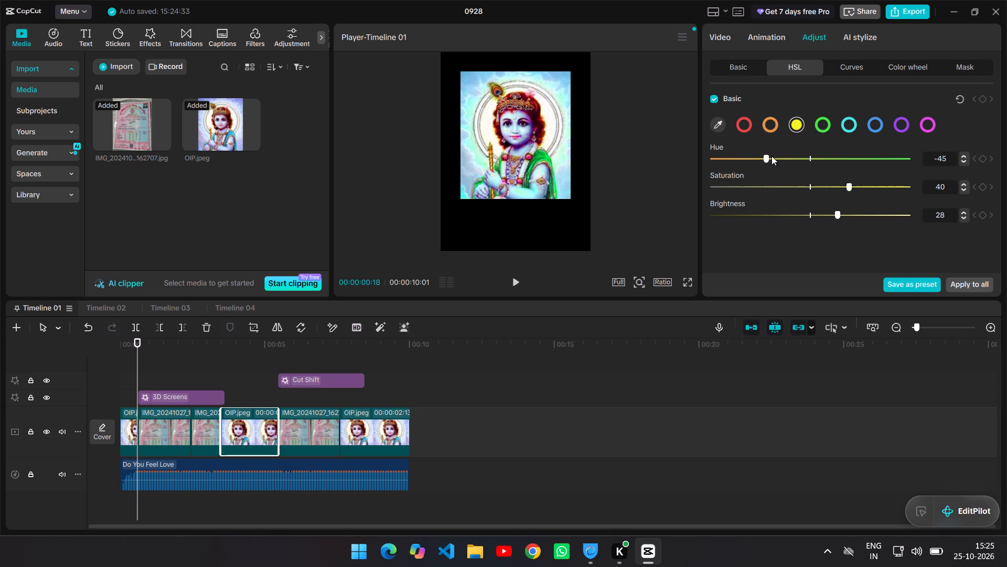
{"action": "left_click", "coordinate": [755, 160]}
Compare the yellow HSL values of the last OIP.jpeg clip and its preceding IMG clip with the second OIP.jpeg clip's yellow and green values.
{"action": "left_click", "coordinate": [360, 424]}
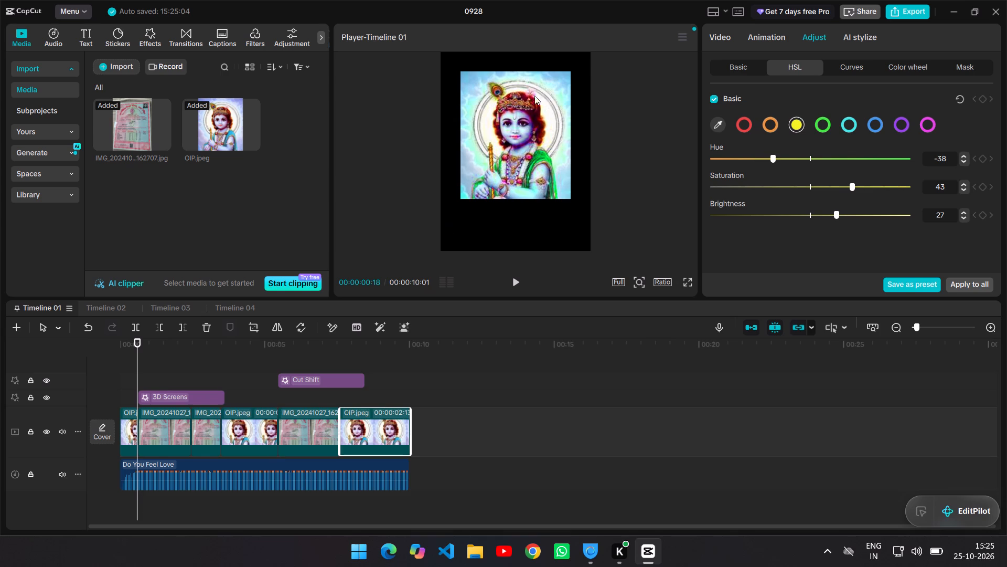
{"action": "left_click", "coordinate": [259, 430]}
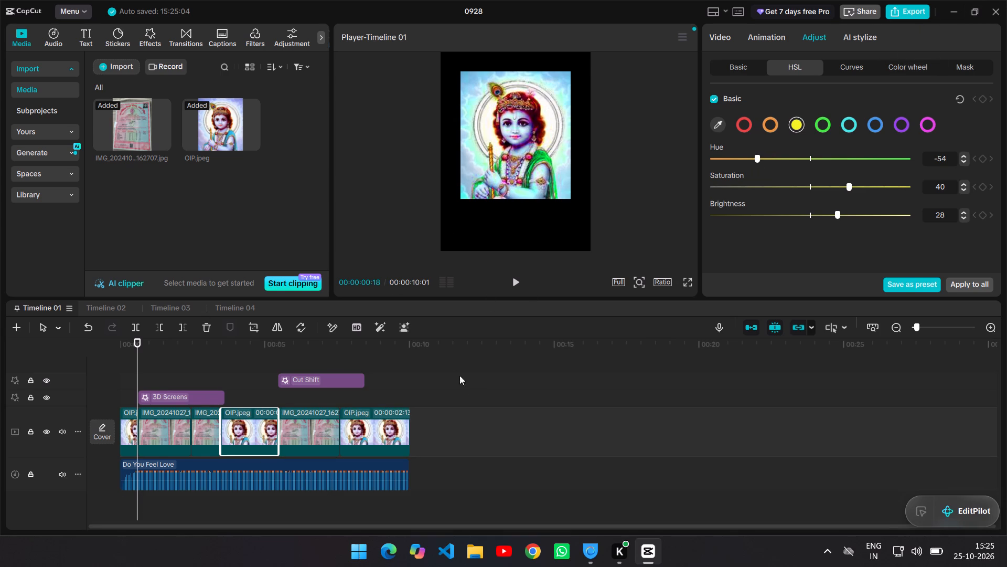
{"action": "left_click", "coordinate": [796, 67]}
{"action": "left_click", "coordinate": [316, 436]}
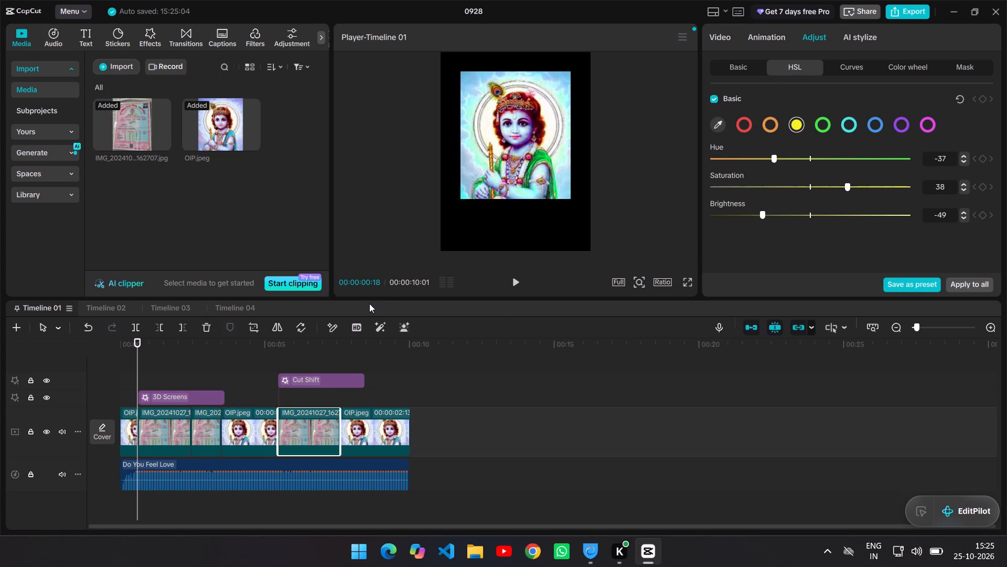
{"action": "left_click", "coordinate": [246, 423]}
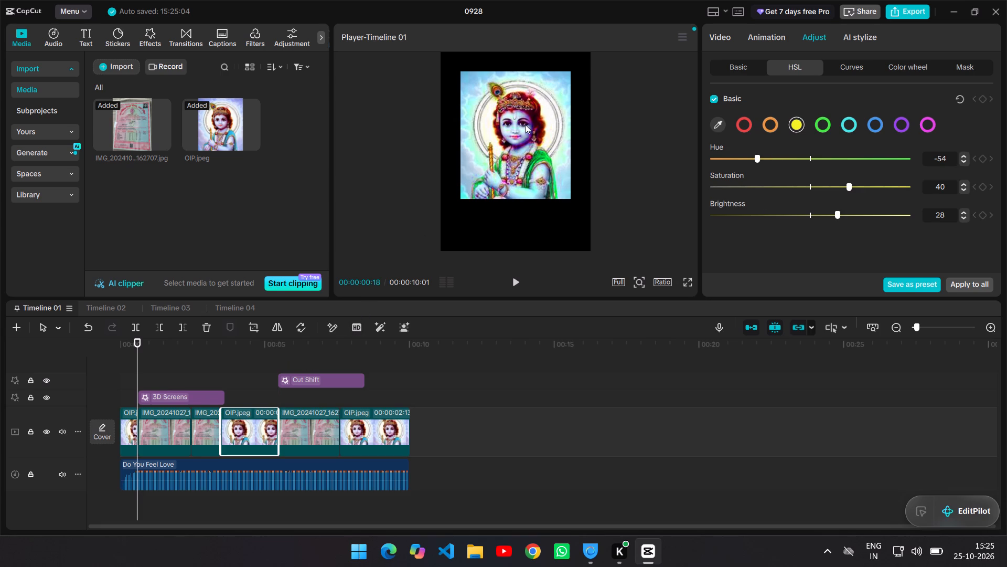
{"action": "left_click", "coordinate": [823, 124]}
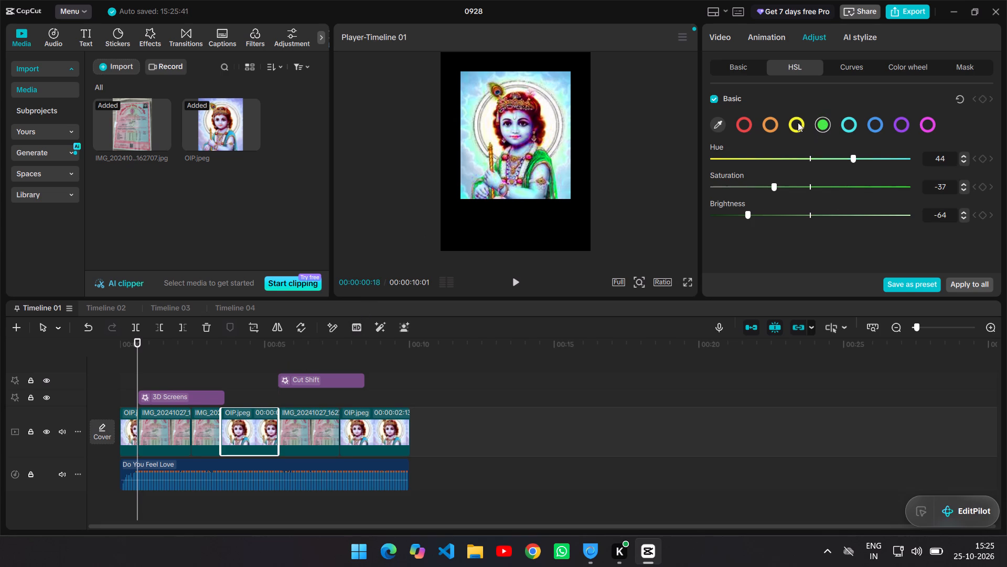
{"action": "left_click", "coordinate": [799, 112]}
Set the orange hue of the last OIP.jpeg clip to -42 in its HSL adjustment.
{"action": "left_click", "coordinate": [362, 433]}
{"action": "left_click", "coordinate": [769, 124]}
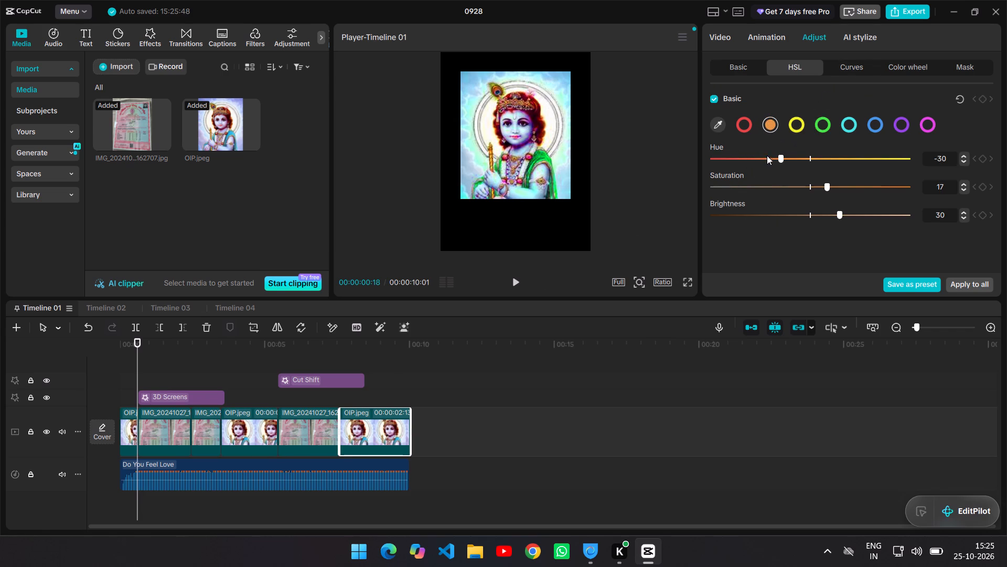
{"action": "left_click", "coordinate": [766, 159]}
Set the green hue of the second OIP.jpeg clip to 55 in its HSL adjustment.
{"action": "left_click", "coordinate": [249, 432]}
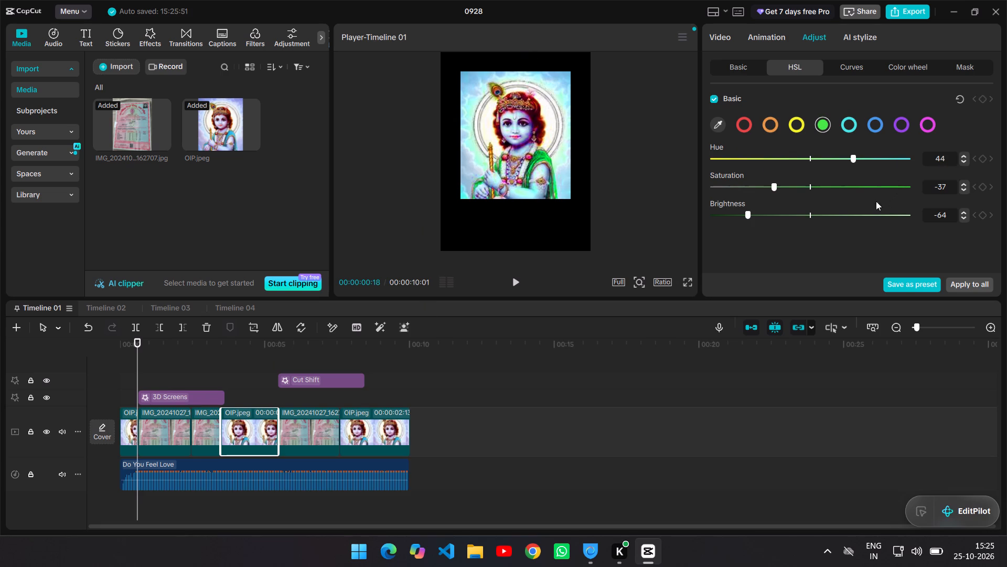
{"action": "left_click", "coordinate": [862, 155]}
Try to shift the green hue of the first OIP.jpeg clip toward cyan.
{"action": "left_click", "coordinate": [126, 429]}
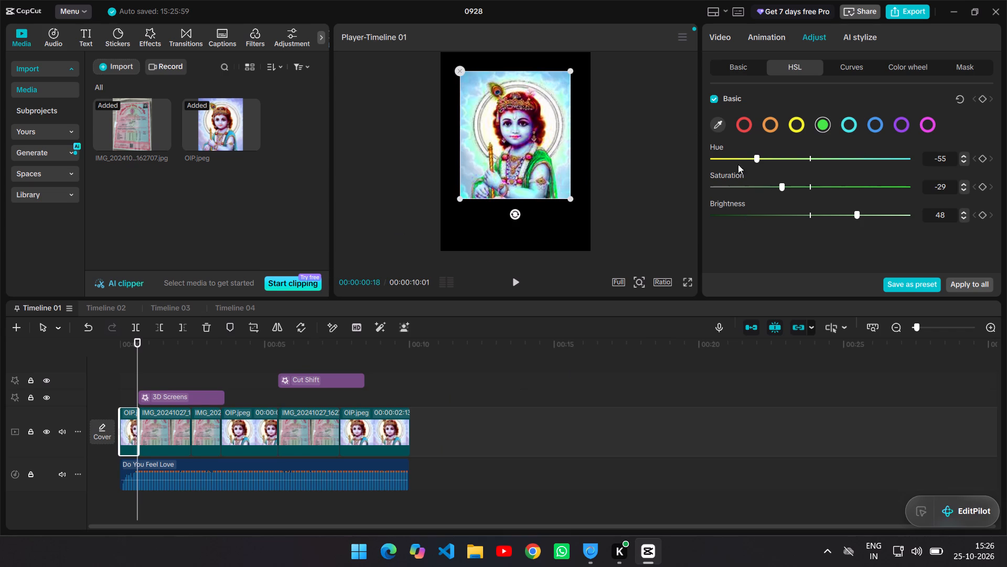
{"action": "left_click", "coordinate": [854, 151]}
Extend the end of the last OIP.jpeg clip to a clip duration of 00:00:02:19.
{"action": "left_click_drag", "start_coordinate": [410, 428], "coordinate": [416, 427]}
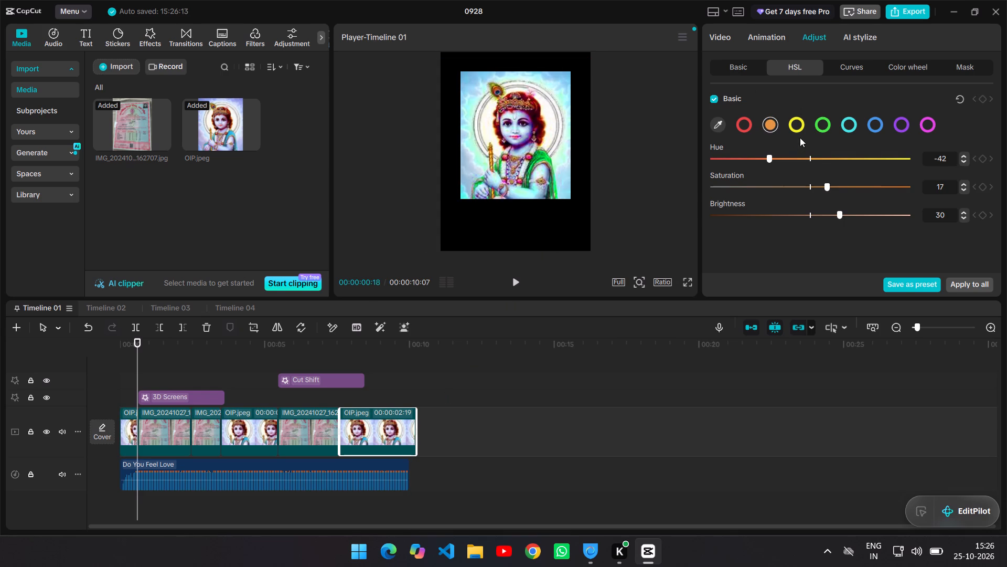
Check the yellow HSL values of the last OIP.jpeg clip and the cyan HSL values of the first one.
{"action": "left_click", "coordinate": [798, 119]}
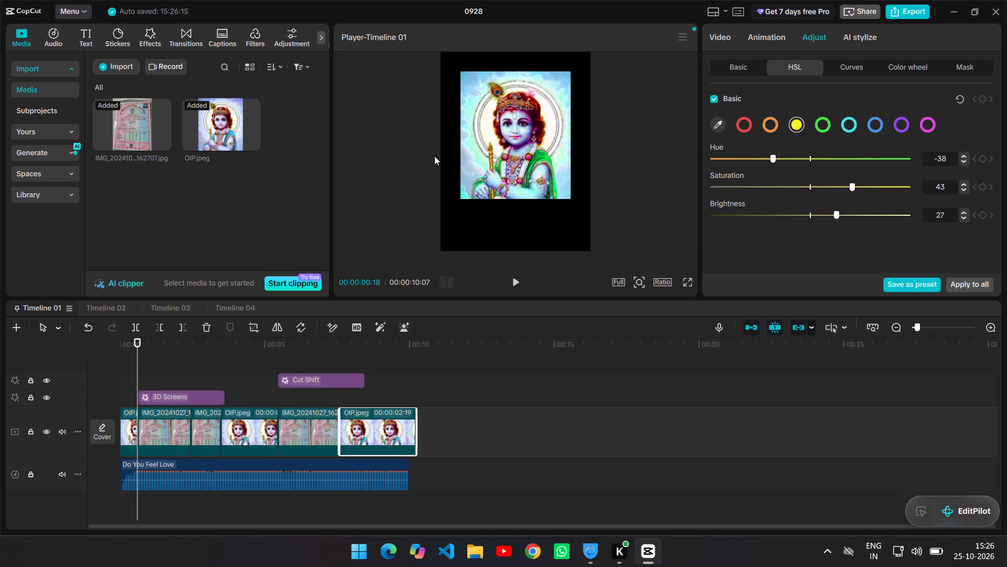
{"action": "left_click", "coordinate": [506, 165]}
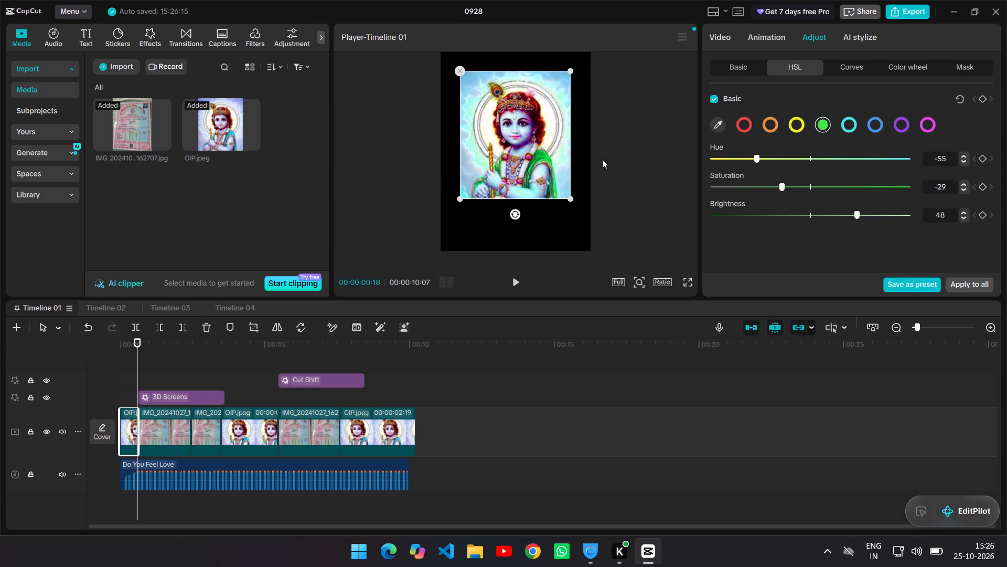
{"action": "left_click", "coordinate": [847, 125]}
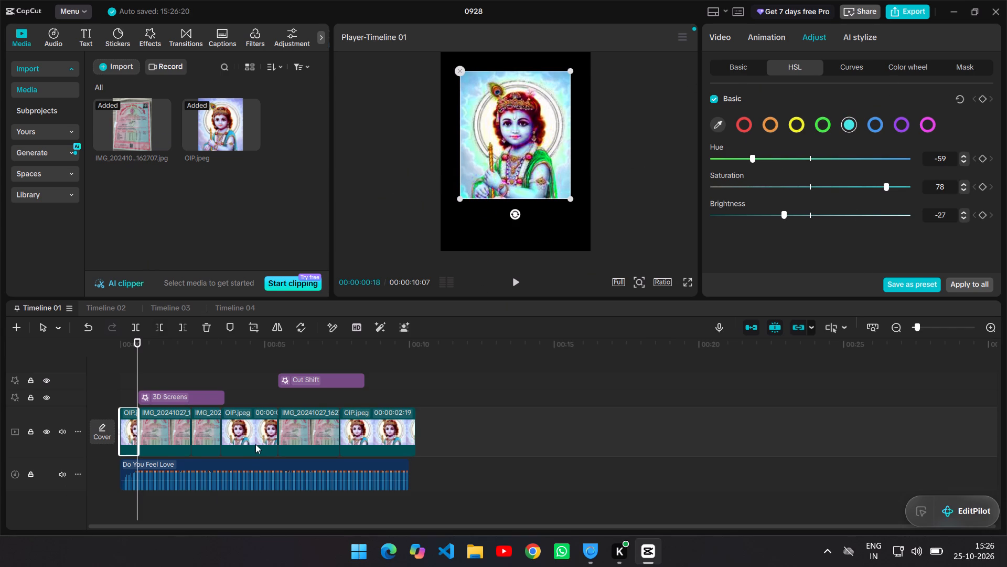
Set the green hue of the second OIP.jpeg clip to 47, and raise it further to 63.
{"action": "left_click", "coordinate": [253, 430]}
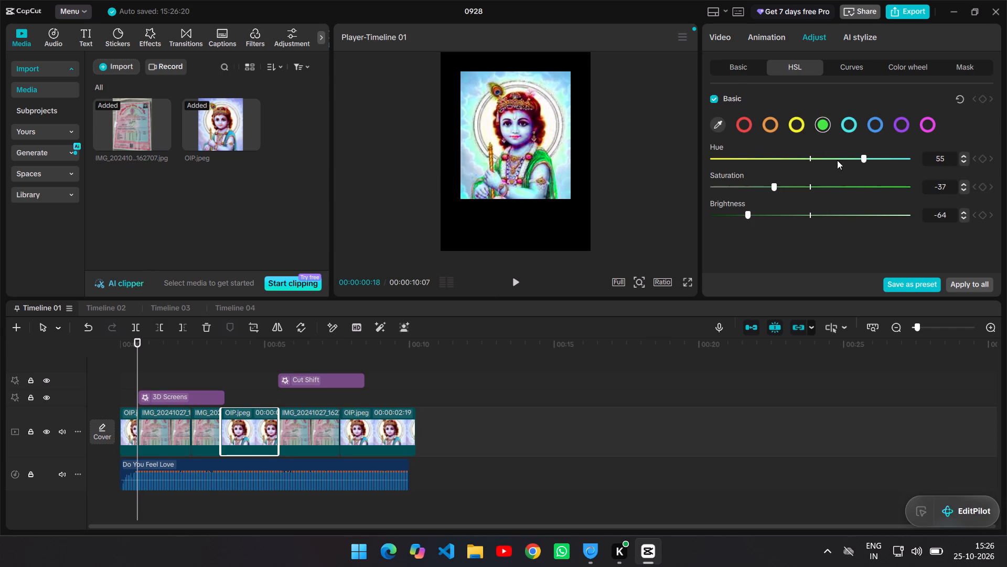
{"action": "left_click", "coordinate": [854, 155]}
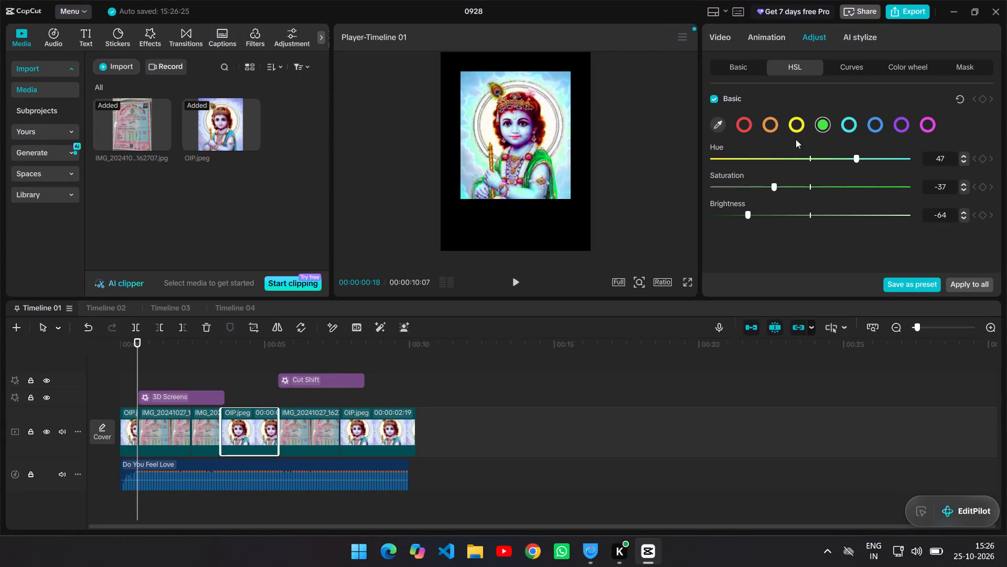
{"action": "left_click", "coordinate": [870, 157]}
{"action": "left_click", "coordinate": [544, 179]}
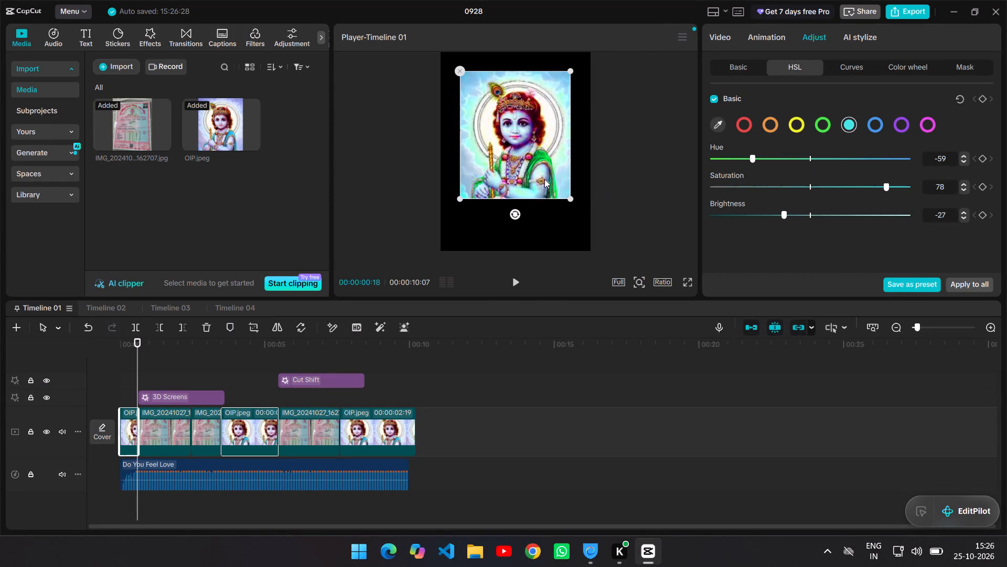
Set the yellow brightness of the last OIP.jpeg clip to 44 in its HSL adjustment.
{"action": "left_click", "coordinate": [368, 435]}
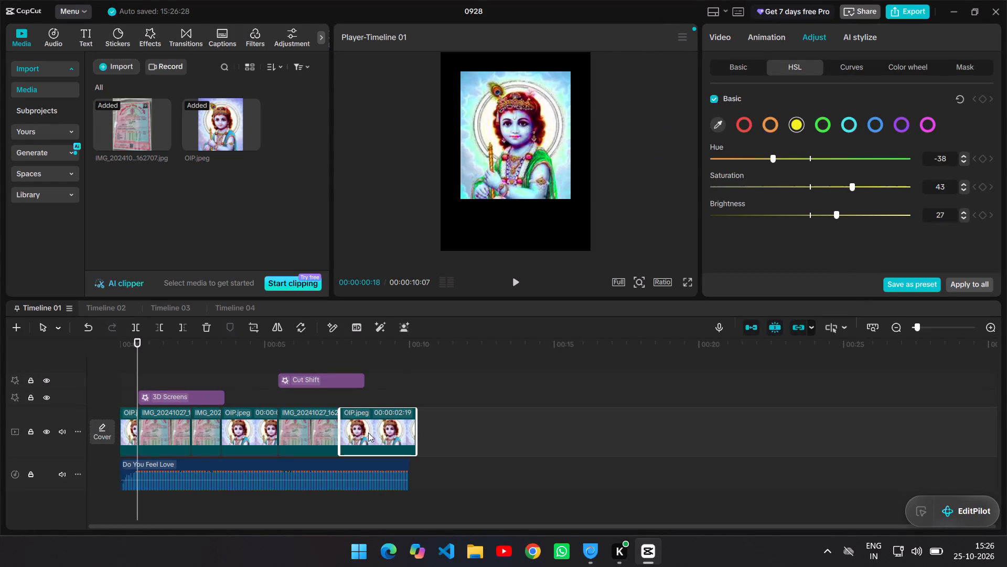
{"action": "left_click", "coordinate": [851, 219]}
Move the first OIP.jpeg image down in the preview frame so that it sits about vertically centered.
{"action": "left_click", "coordinate": [530, 171]}
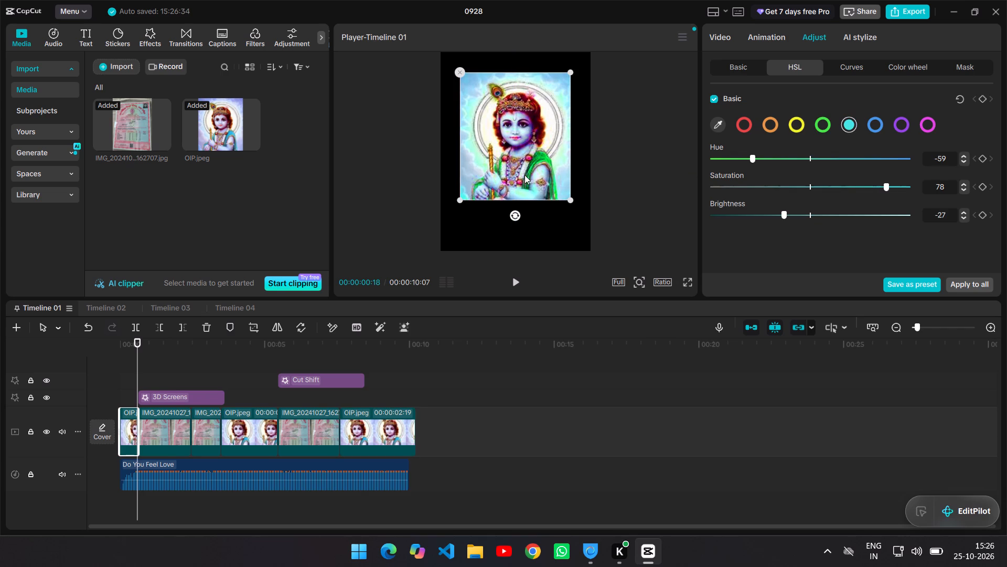
{"action": "left_click_drag", "start_coordinate": [548, 149], "coordinate": [550, 165]}
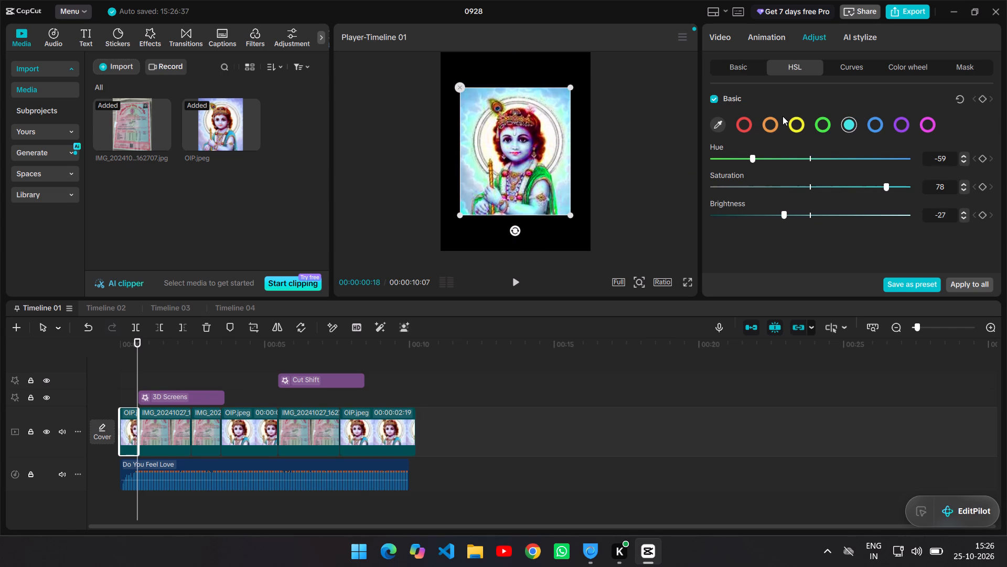
Compare the yellow and green HSL values of the first OIP.jpeg clip with those of the second and last OIP.jpeg clips.
{"action": "left_click", "coordinate": [783, 116]}
{"action": "left_click", "coordinate": [795, 125]}
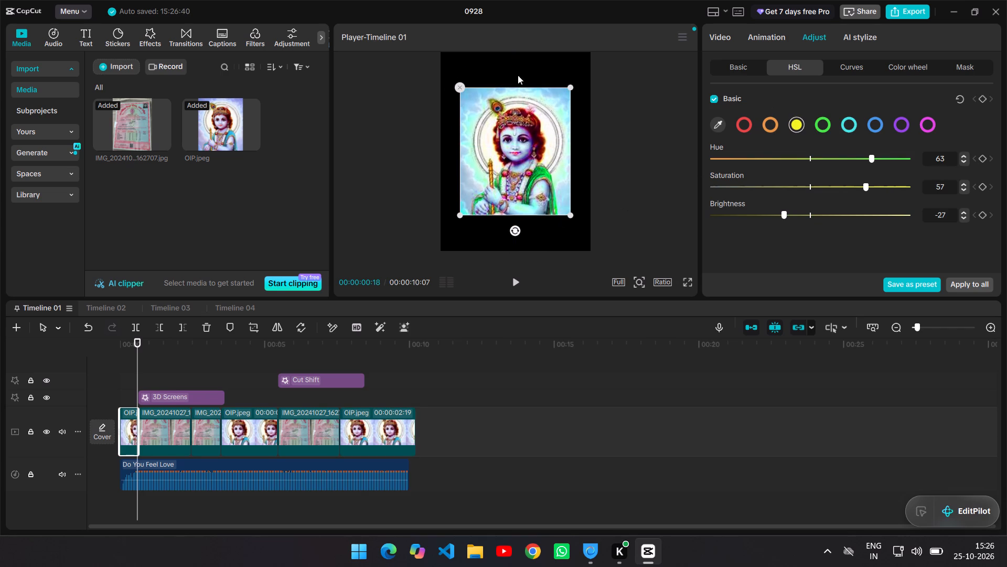
{"action": "left_click", "coordinate": [353, 430]}
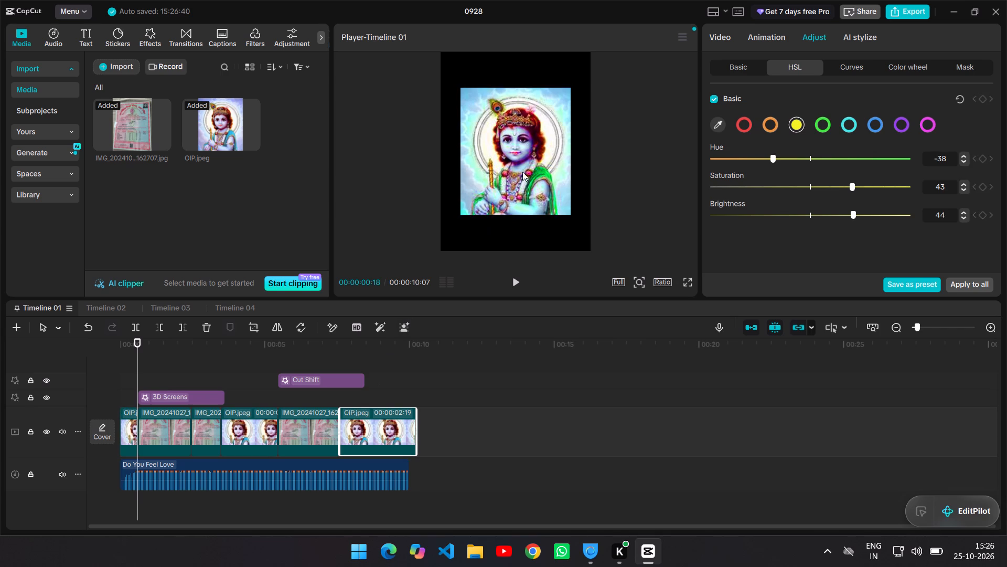
{"action": "left_click", "coordinate": [312, 429]}
{"action": "left_click", "coordinate": [265, 436]}
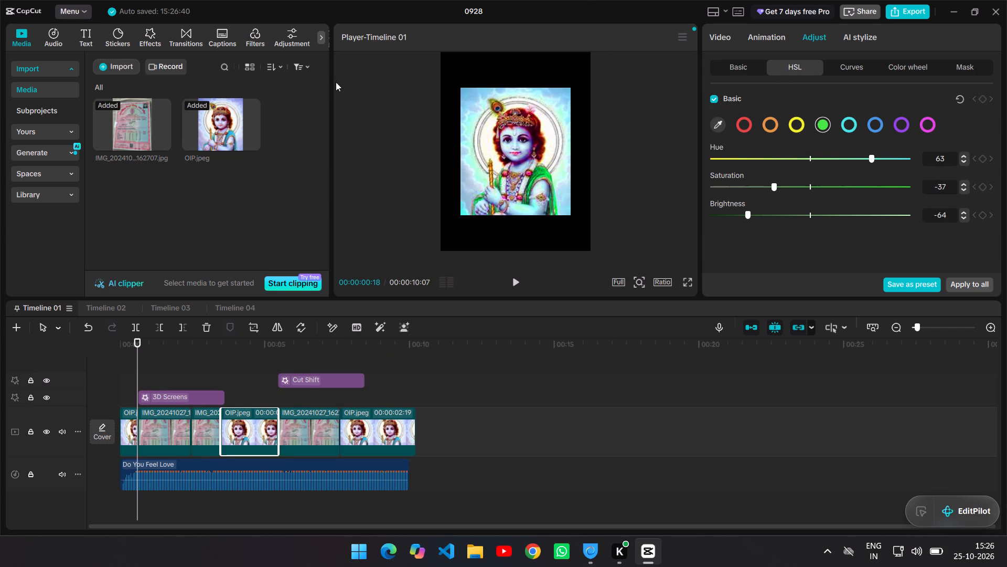
{"action": "left_click", "coordinate": [514, 141]}
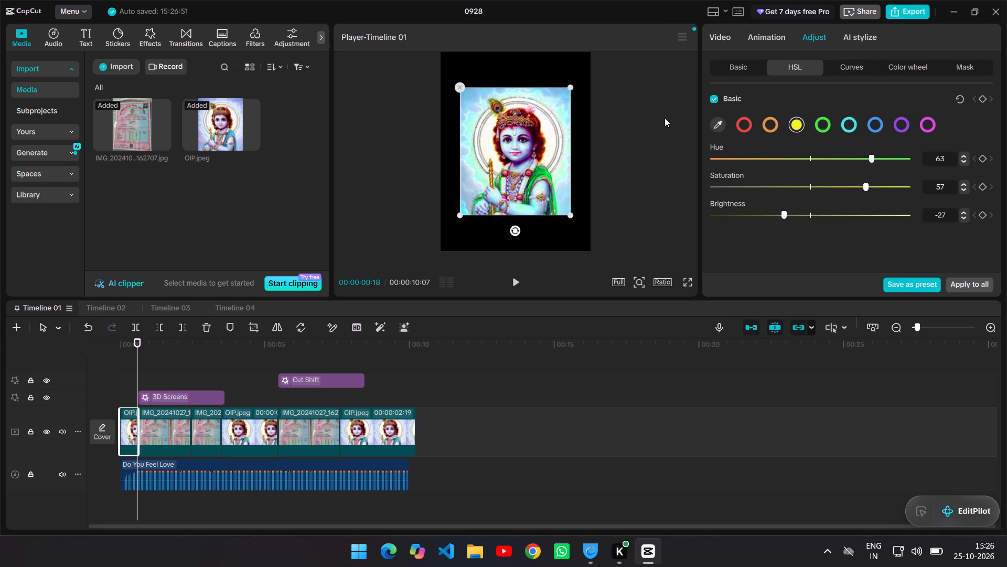
{"action": "left_click", "coordinate": [829, 128]}
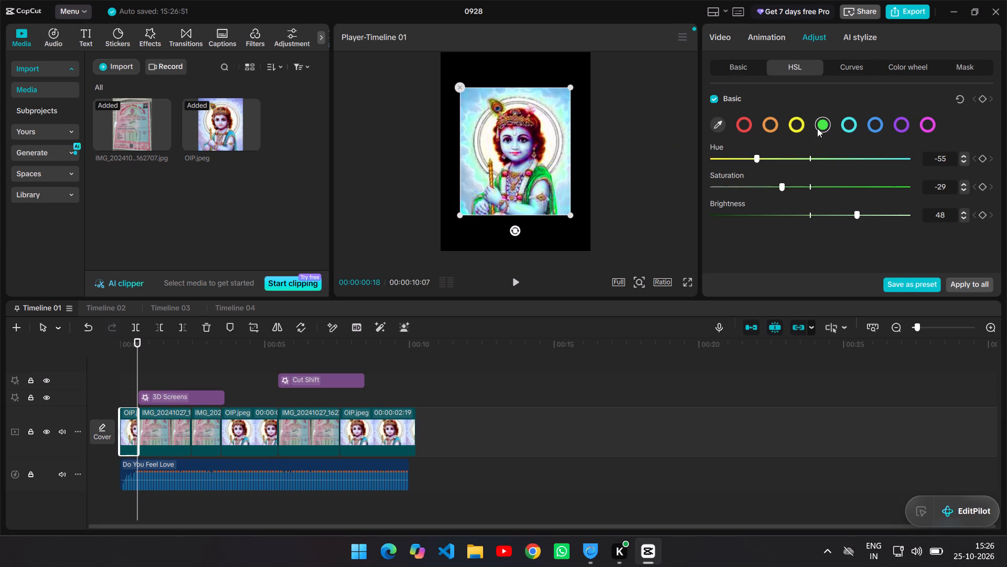
{"action": "left_click", "coordinate": [797, 128]}
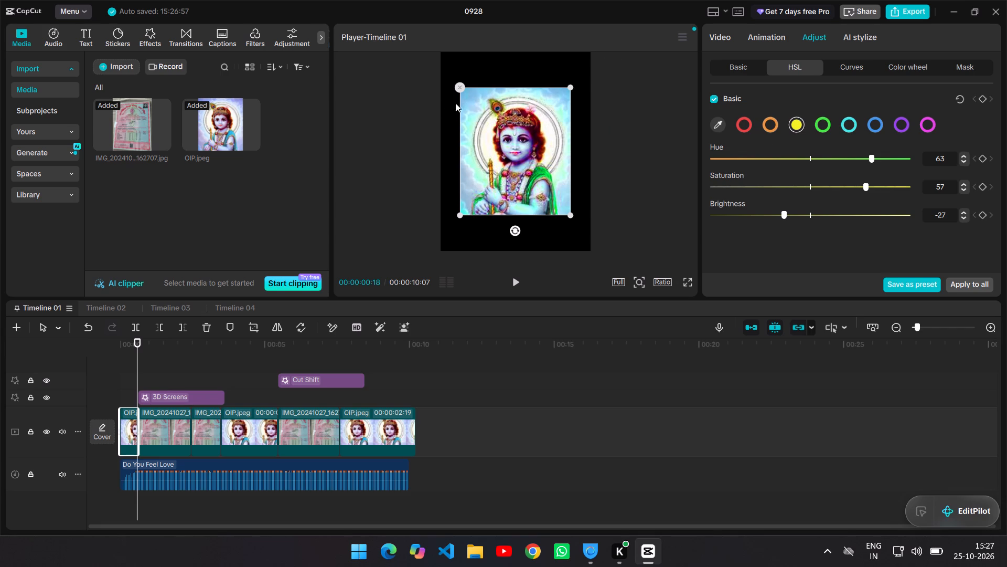
{"action": "left_click", "coordinate": [502, 148]}
Set the orange hue of the last OIP.jpeg clip to -49 in its HSL adjustment.
{"action": "left_click", "coordinate": [353, 436]}
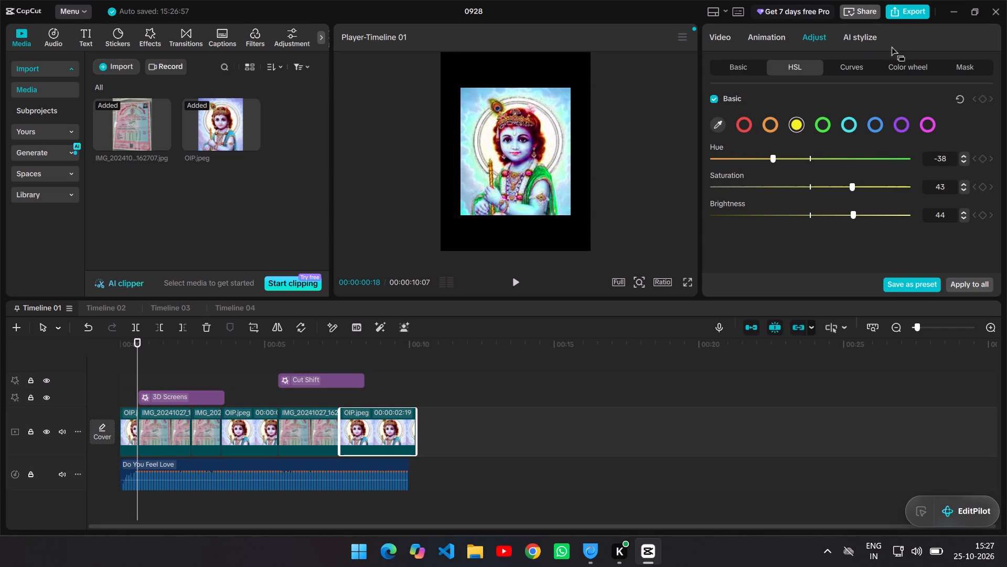
{"action": "left_click", "coordinate": [766, 120]}
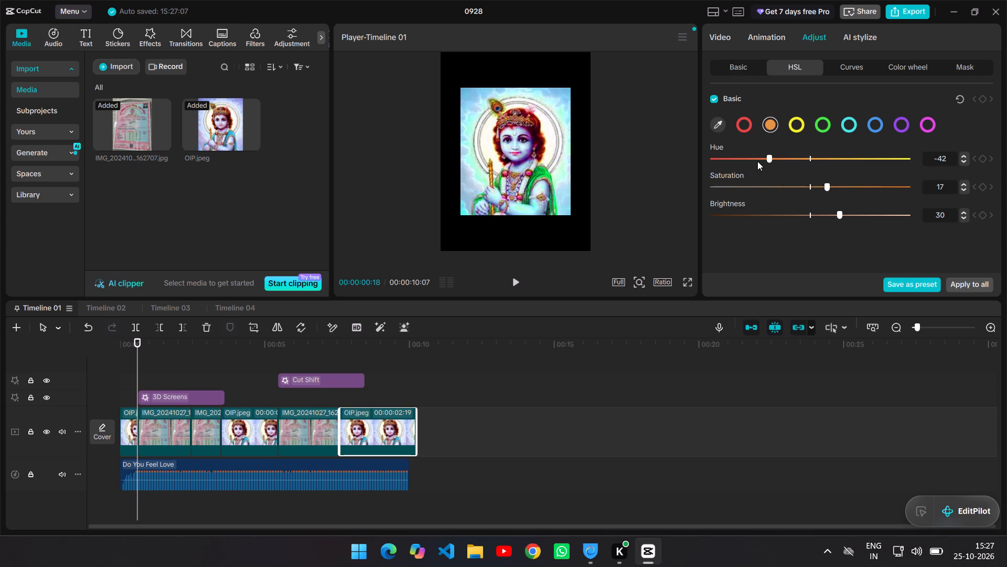
{"action": "left_click", "coordinate": [759, 154]}
{"action": "left_click", "coordinate": [491, 164]}
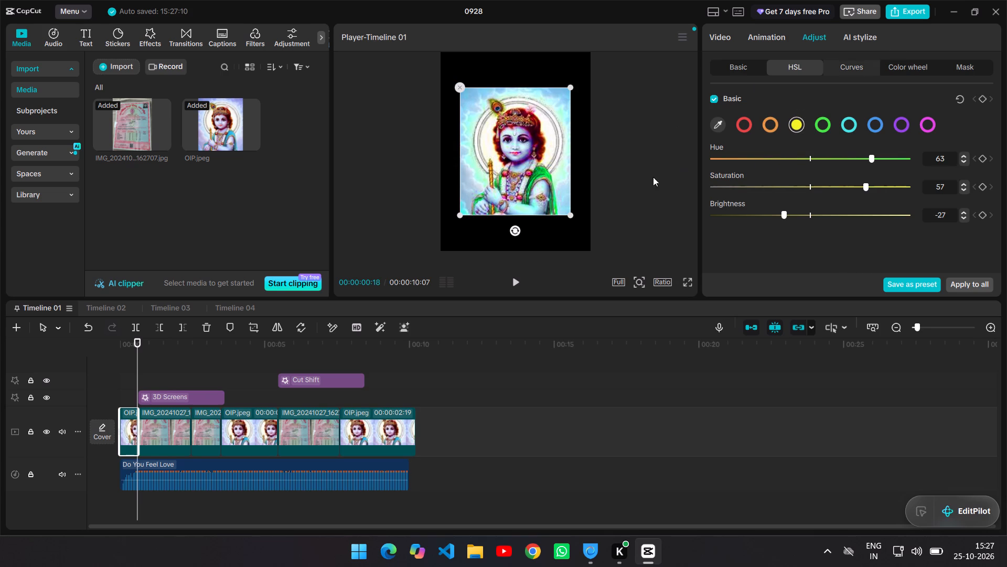
Set the green hue of the second OIP.jpeg clip to 55 in its HSL adjustment.
{"action": "left_click", "coordinate": [263, 434]}
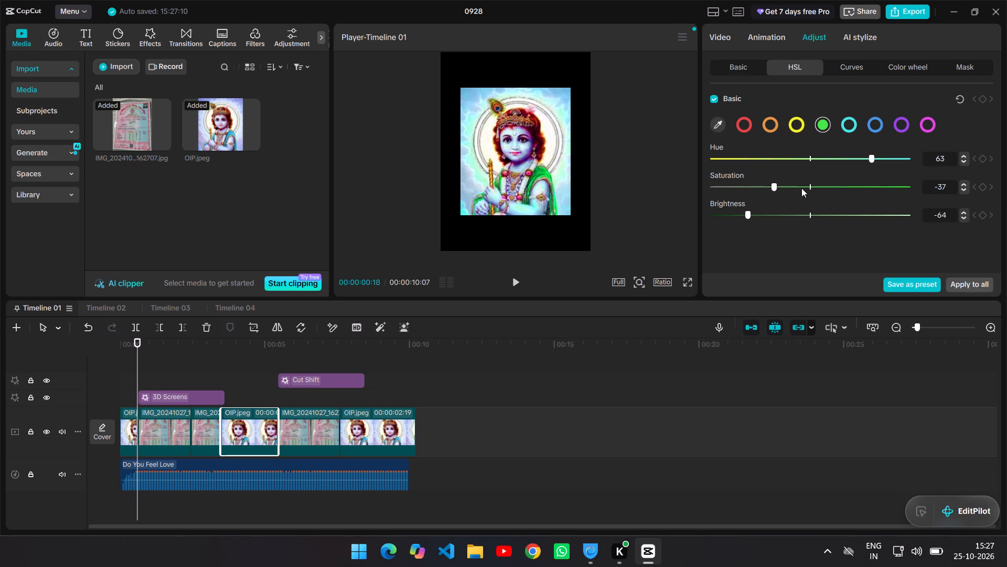
{"action": "left_click", "coordinate": [862, 154]}
Adjust the second OIP.jpeg clip's magenta HSL values to hue -33, saturation 42 and brightness 25.
{"action": "left_click", "coordinate": [922, 122]}
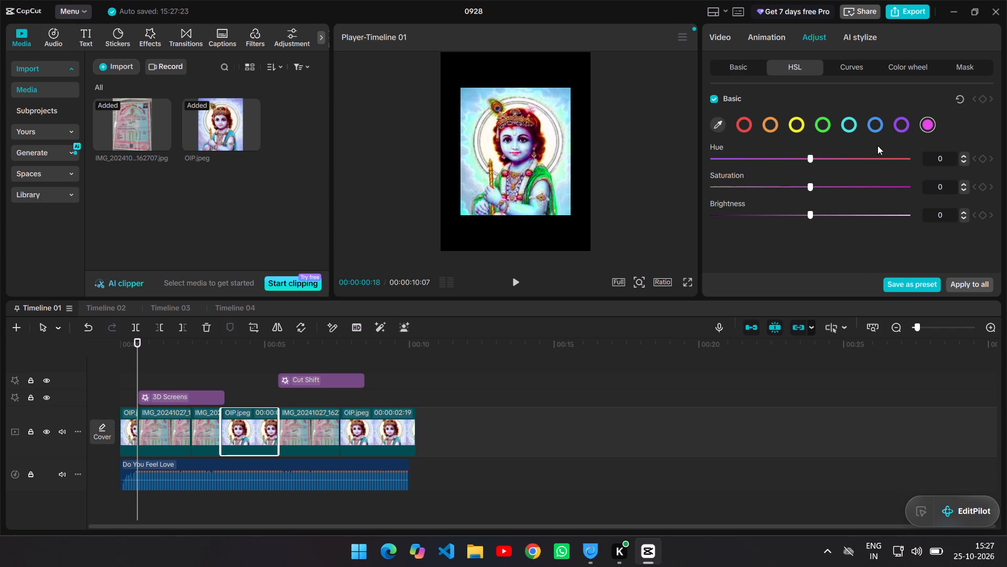
{"action": "left_click", "coordinate": [775, 155]}
{"action": "left_click", "coordinate": [849, 187]}
{"action": "left_click", "coordinate": [832, 210]}
Set the green hue of the second OIP.jpeg clip to 70 in its HSL adjustment.
{"action": "left_click", "coordinate": [824, 127]}
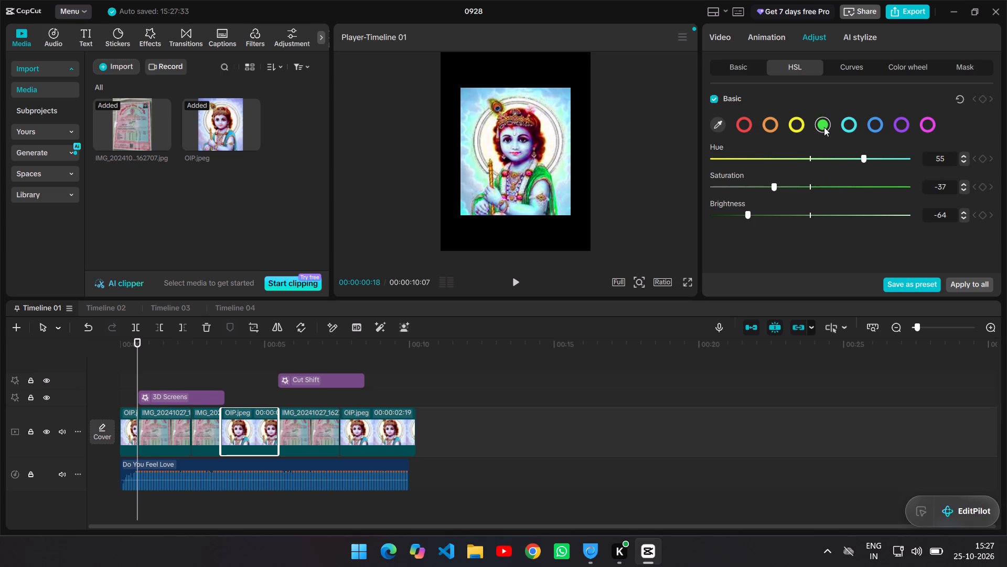
{"action": "left_click", "coordinate": [876, 158]}
Set the yellow hue of the first OIP.jpeg clip to 24 in its HSL adjustment.
{"action": "left_click", "coordinate": [361, 436]}
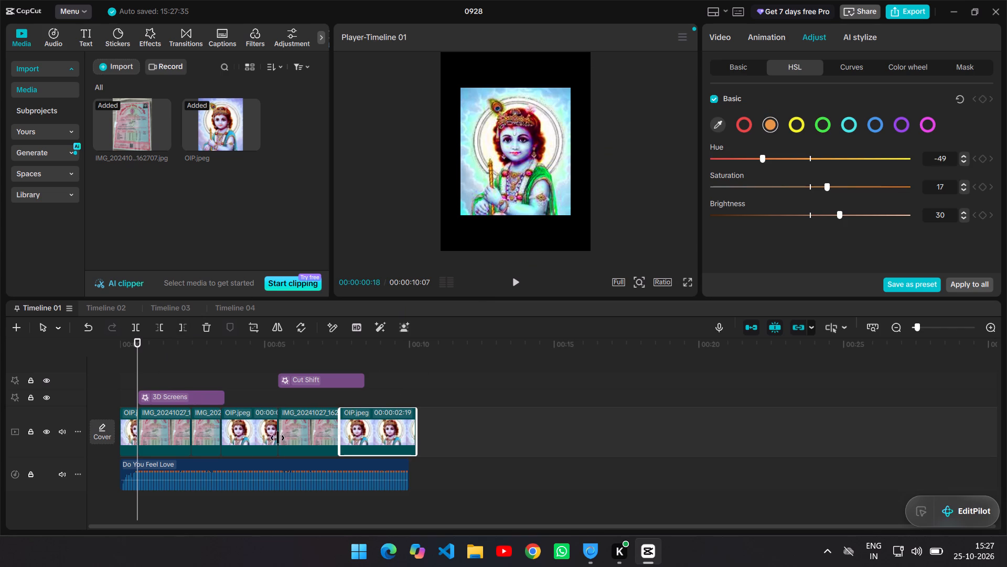
{"action": "left_click_drag", "start_coordinate": [242, 427], "coordinate": [251, 418]}
{"action": "left_click", "coordinate": [497, 151]}
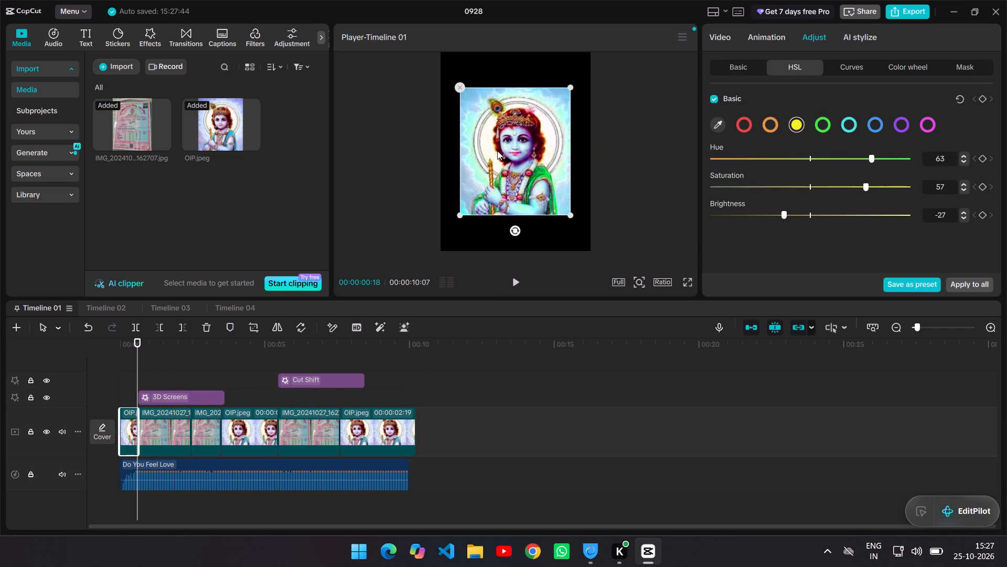
{"action": "left_click", "coordinate": [789, 155]}
{"action": "left_click", "coordinate": [832, 154]}
{"action": "left_click", "coordinate": [509, 145]}
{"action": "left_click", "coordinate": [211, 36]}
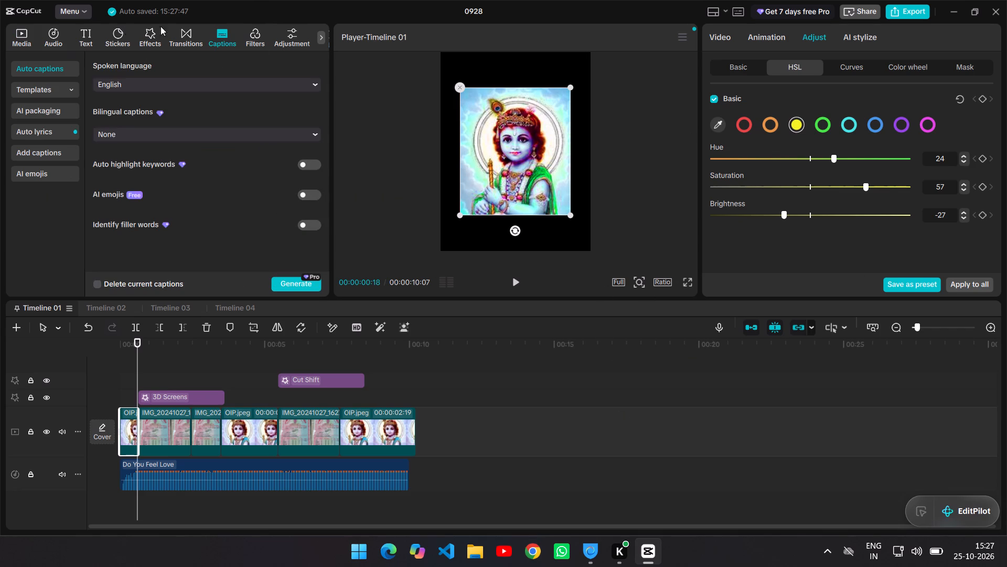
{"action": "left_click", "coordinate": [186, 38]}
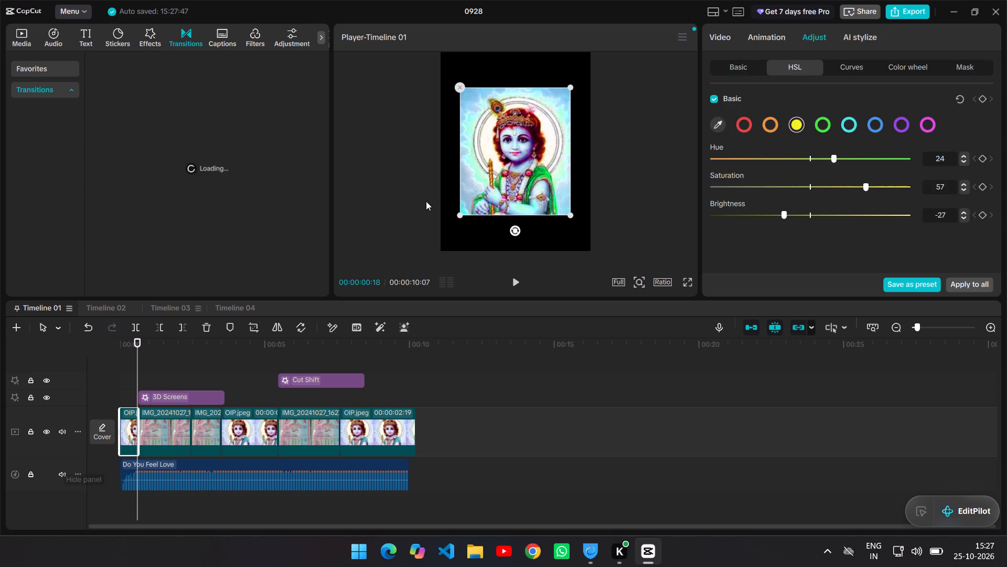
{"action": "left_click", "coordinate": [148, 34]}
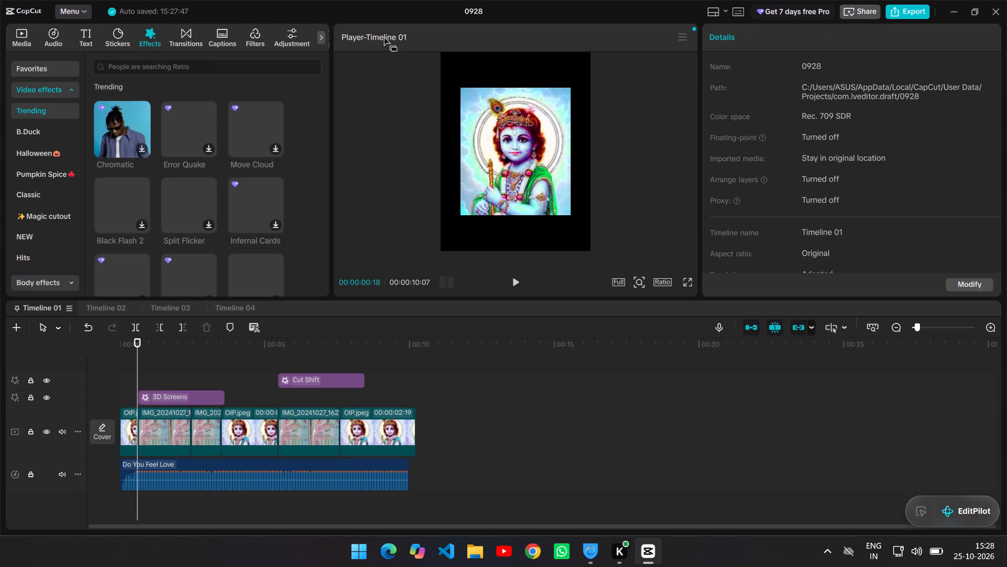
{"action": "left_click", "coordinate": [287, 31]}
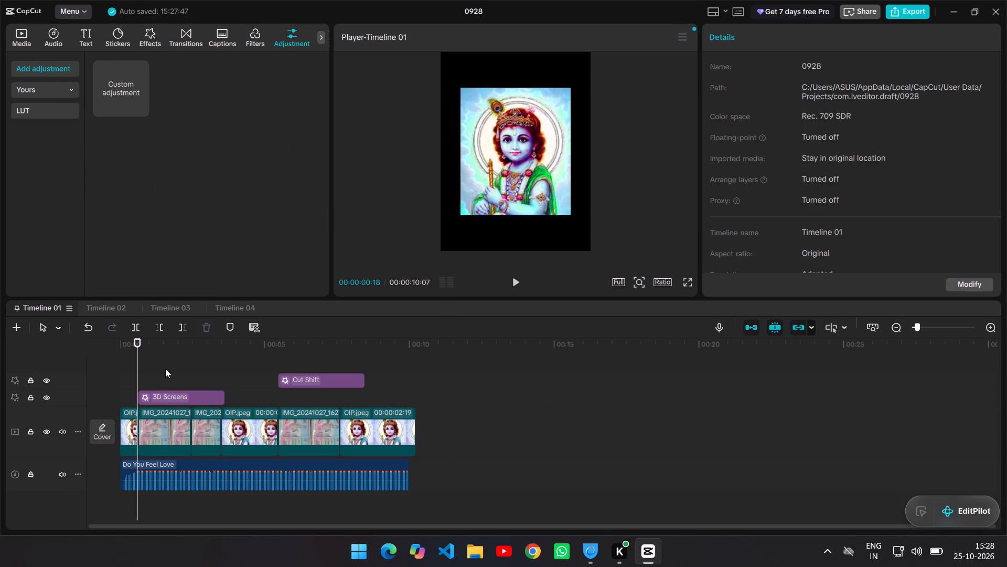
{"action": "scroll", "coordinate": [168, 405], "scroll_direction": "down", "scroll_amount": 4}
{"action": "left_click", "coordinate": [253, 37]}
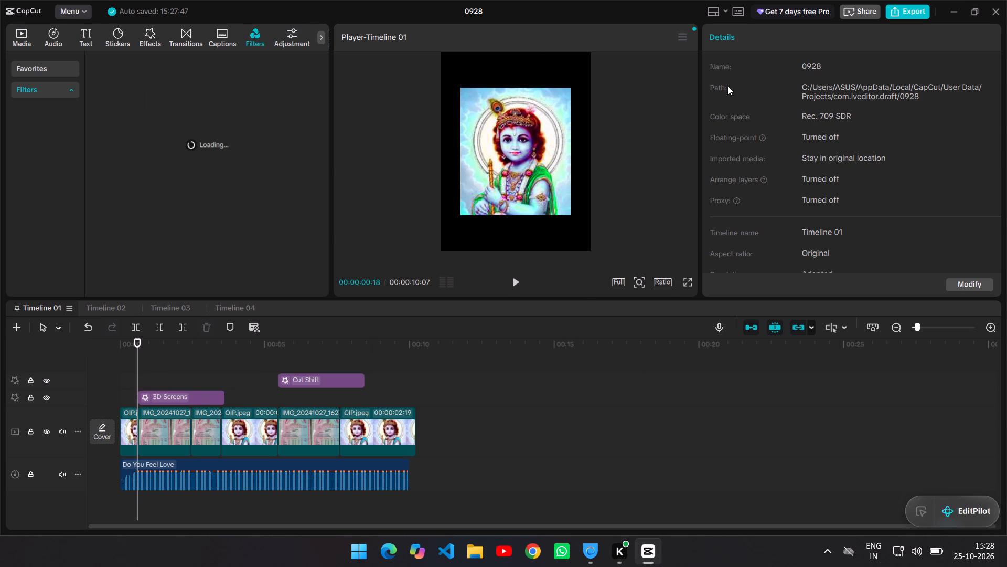
Set the color wheel intensity of the first OIP.jpeg clip to 36.
{"action": "left_click", "coordinate": [537, 169]}
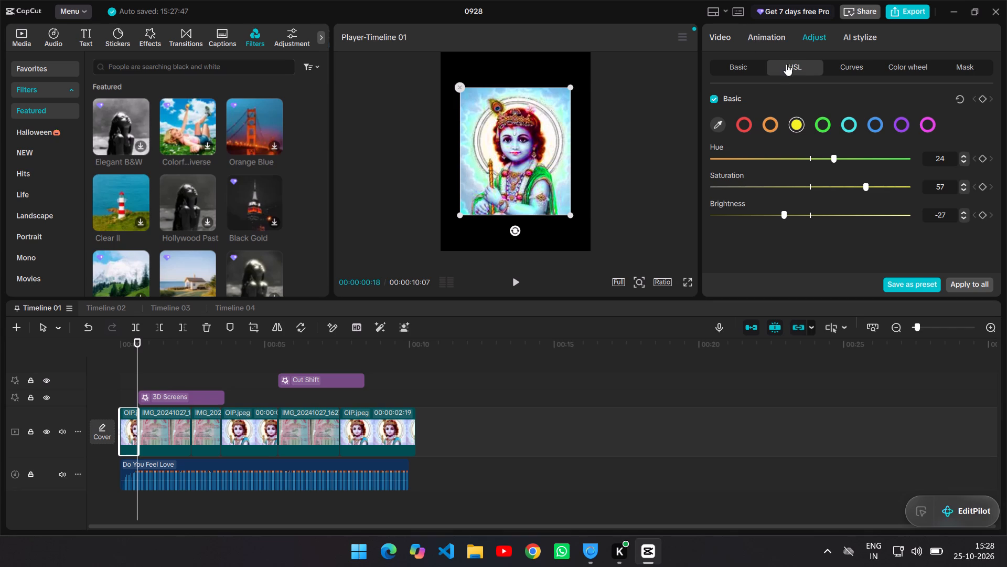
{"action": "left_click", "coordinate": [794, 60]}
{"action": "left_click", "coordinate": [840, 66]}
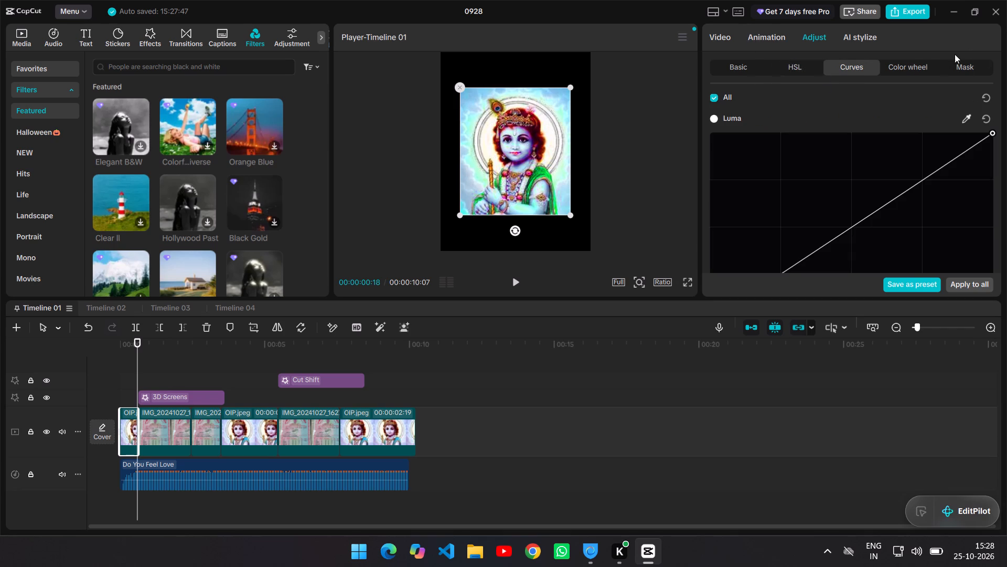
{"action": "left_click", "coordinate": [917, 65]}
{"action": "left_click", "coordinate": [784, 153]}
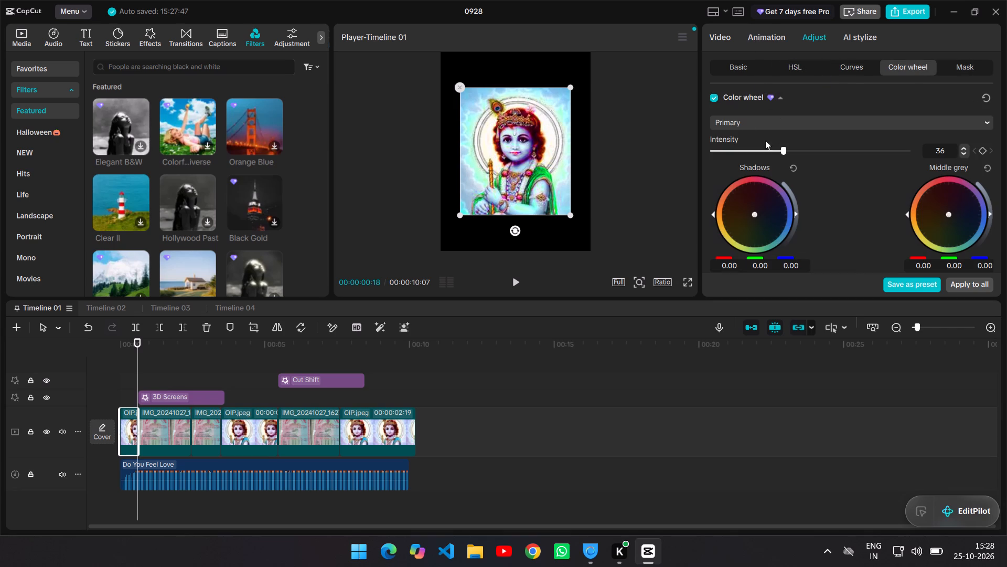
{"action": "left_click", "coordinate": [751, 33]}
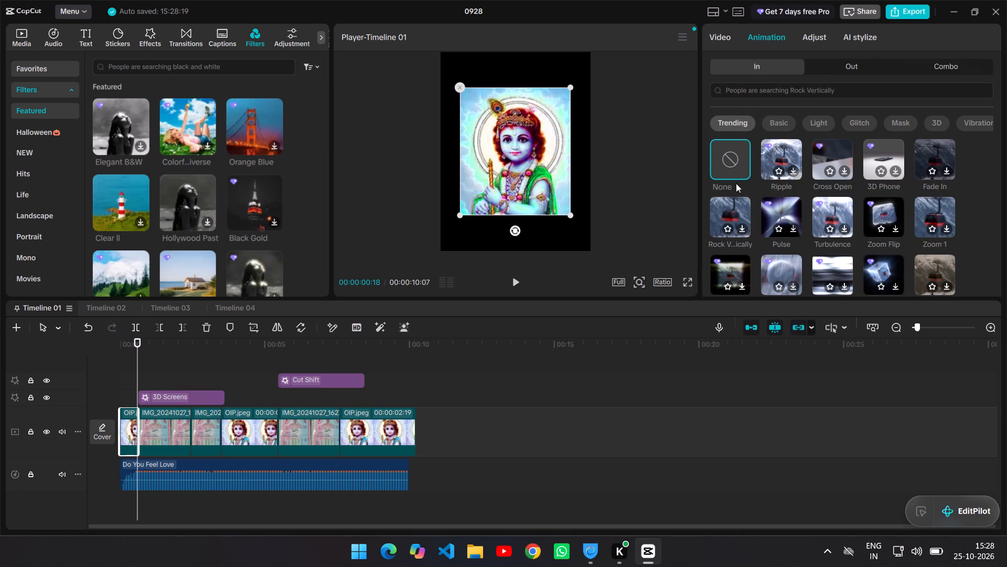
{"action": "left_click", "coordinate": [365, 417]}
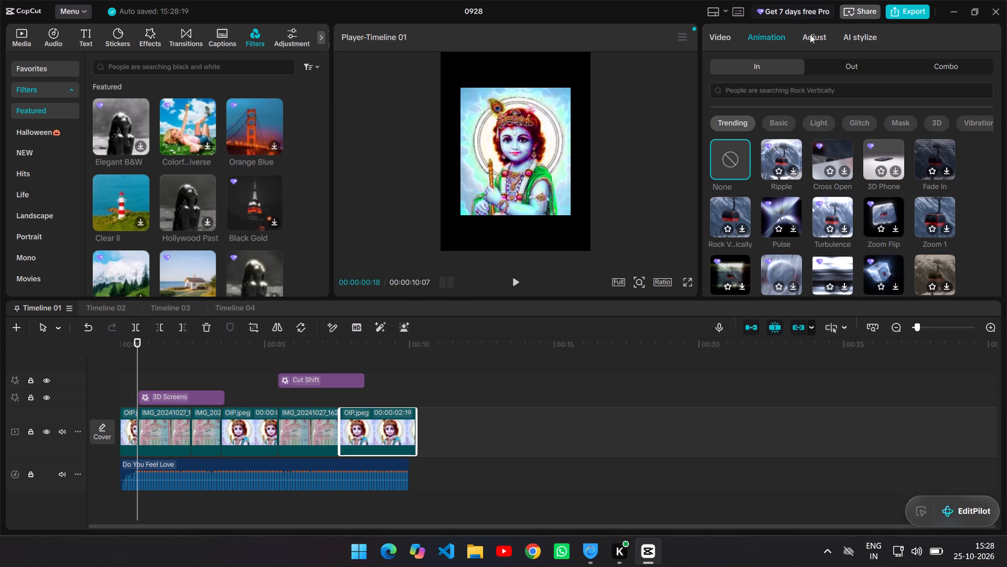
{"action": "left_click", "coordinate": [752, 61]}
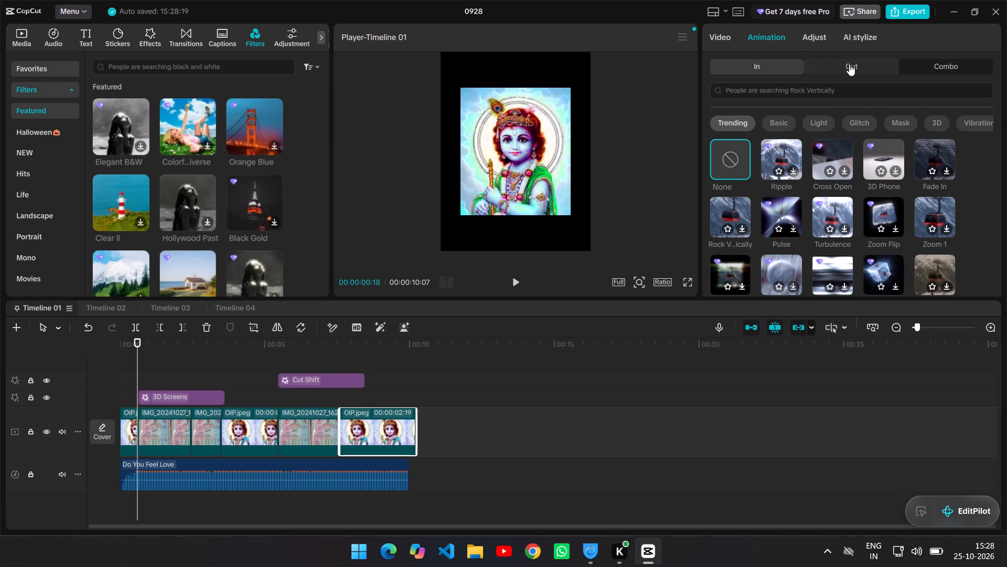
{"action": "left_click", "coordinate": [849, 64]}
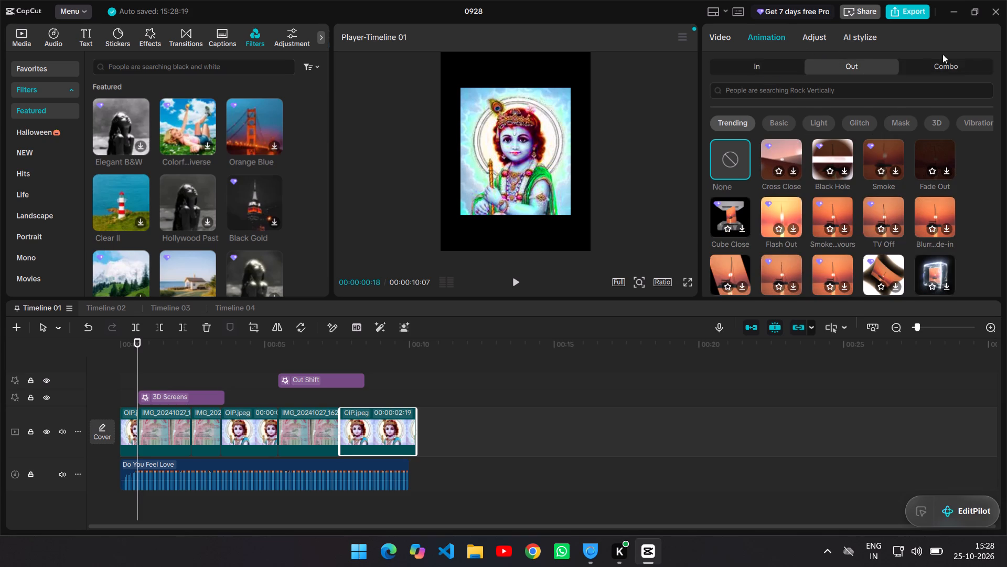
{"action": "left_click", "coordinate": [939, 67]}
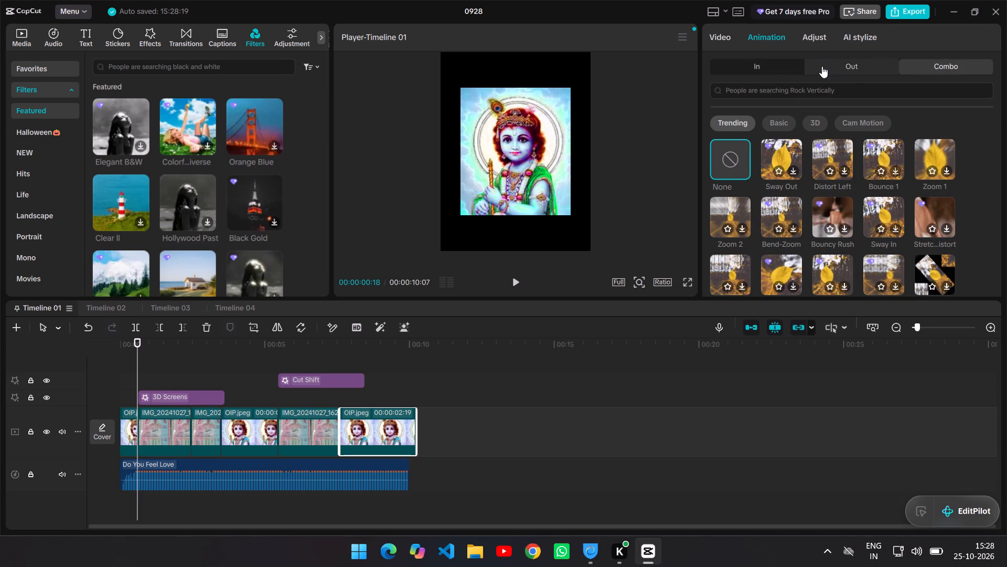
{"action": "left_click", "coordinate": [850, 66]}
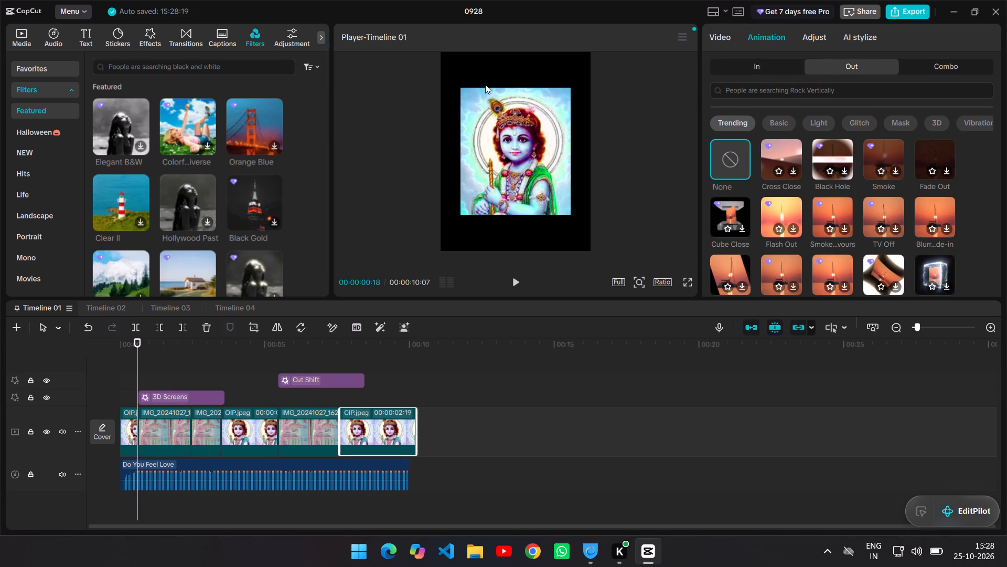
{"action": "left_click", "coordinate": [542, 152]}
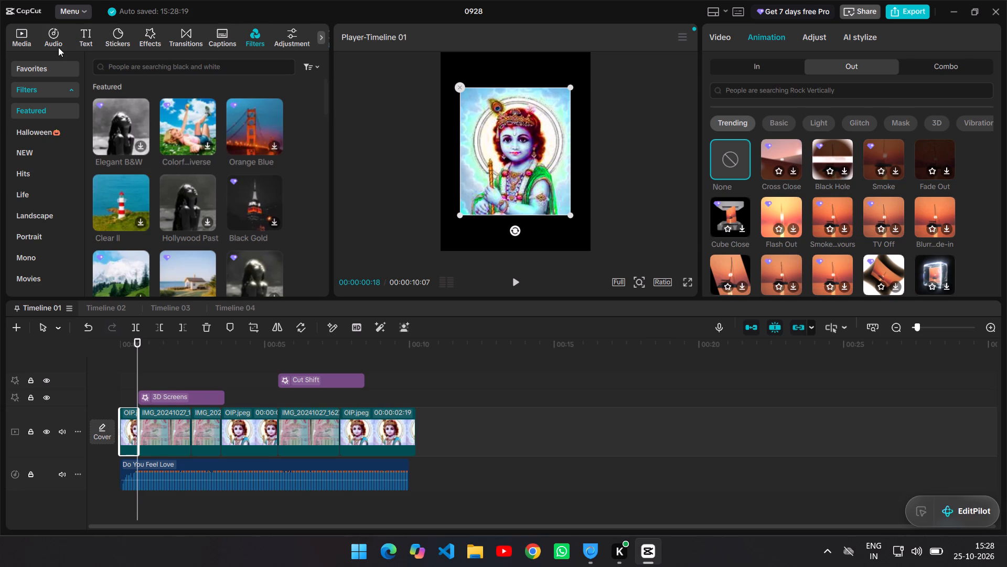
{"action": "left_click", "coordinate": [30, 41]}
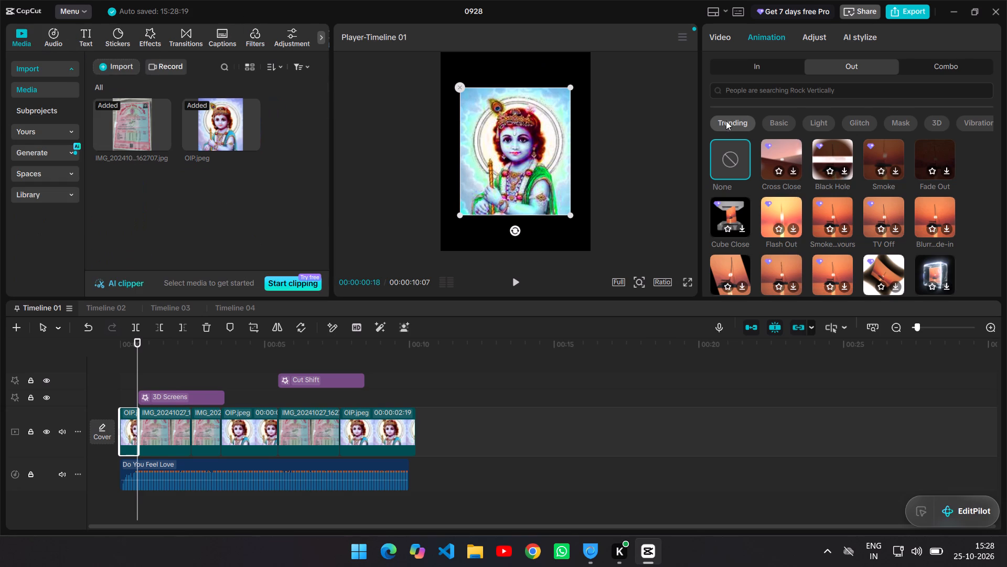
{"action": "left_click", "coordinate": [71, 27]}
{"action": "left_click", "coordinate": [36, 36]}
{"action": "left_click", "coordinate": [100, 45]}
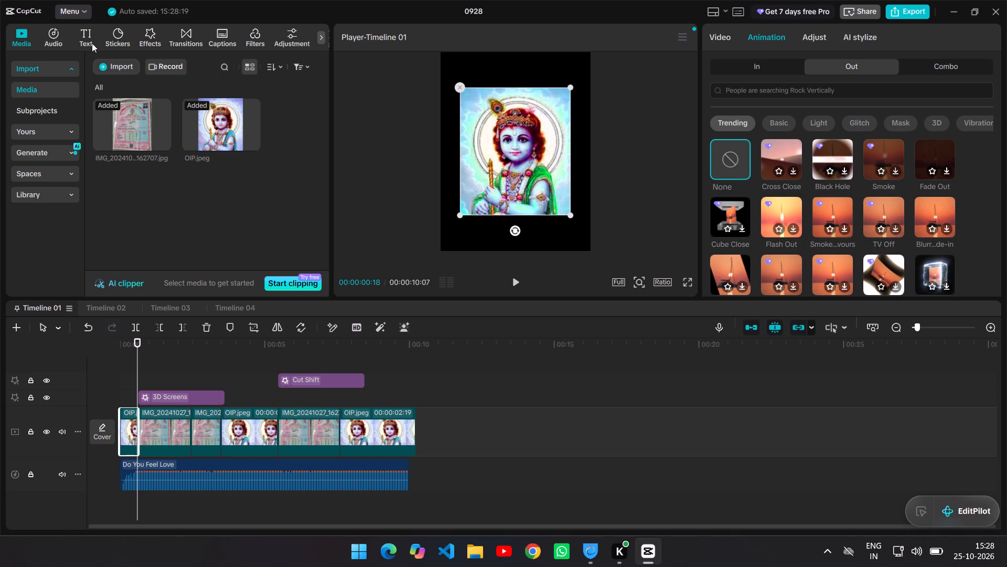
Add a default text clip to Timeline 01 at 00:00:00:18, above the effect tracks.
{"action": "left_click", "coordinate": [83, 41]}
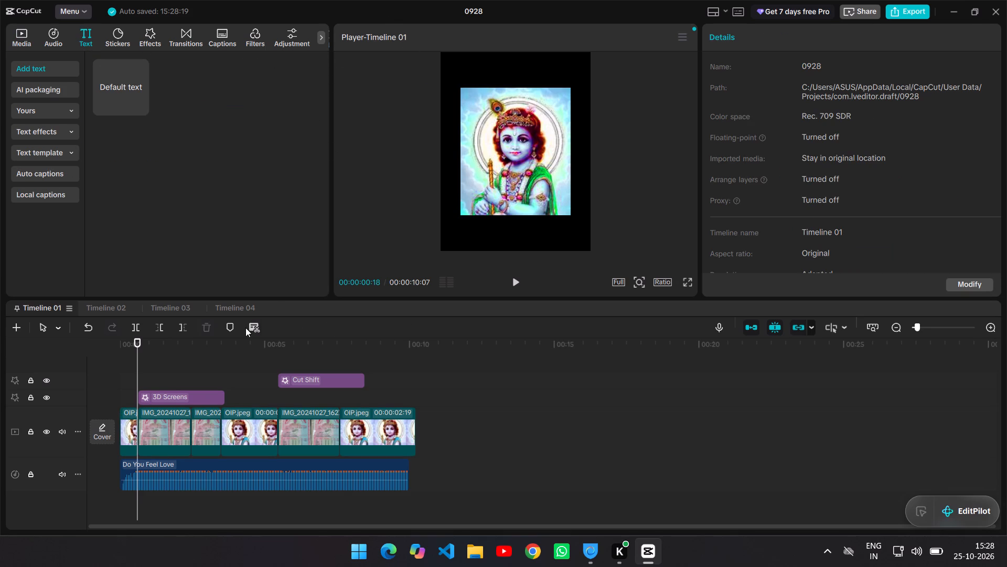
{"action": "left_click", "coordinate": [86, 25]}
{"action": "left_click", "coordinate": [798, 288]}
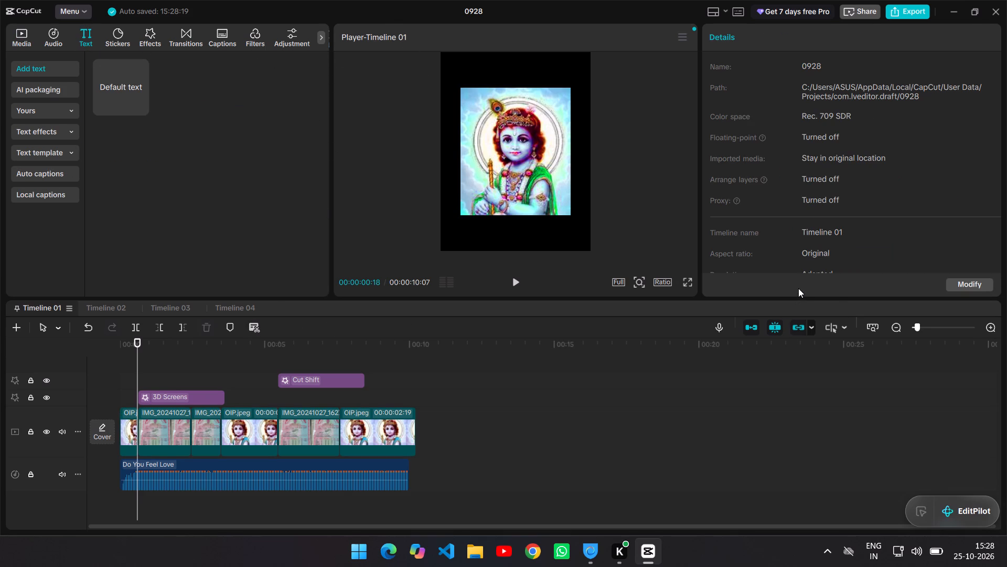
{"action": "left_click", "coordinate": [801, 282]}
{"action": "left_click", "coordinate": [85, 35]}
{"action": "left_click", "coordinate": [136, 104]}
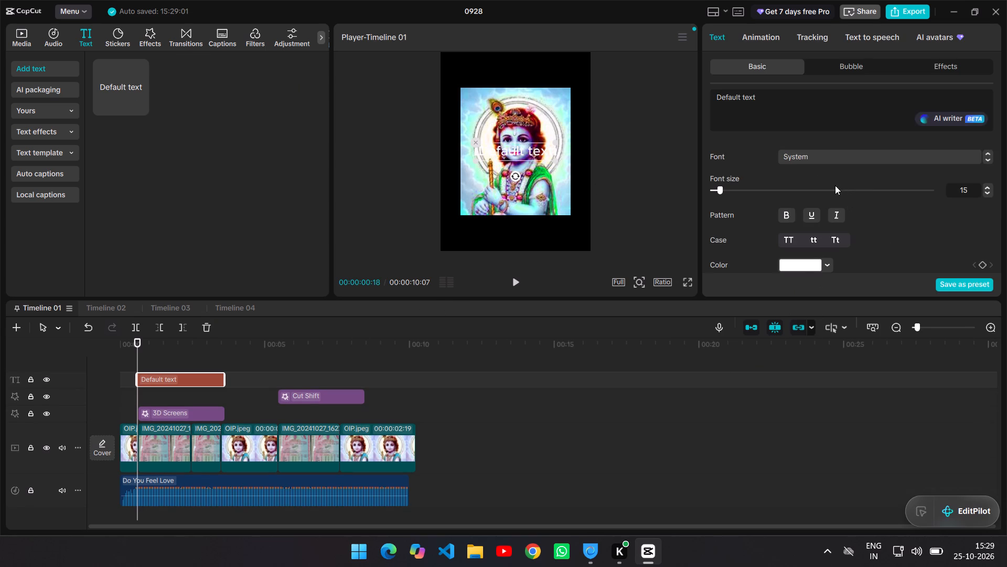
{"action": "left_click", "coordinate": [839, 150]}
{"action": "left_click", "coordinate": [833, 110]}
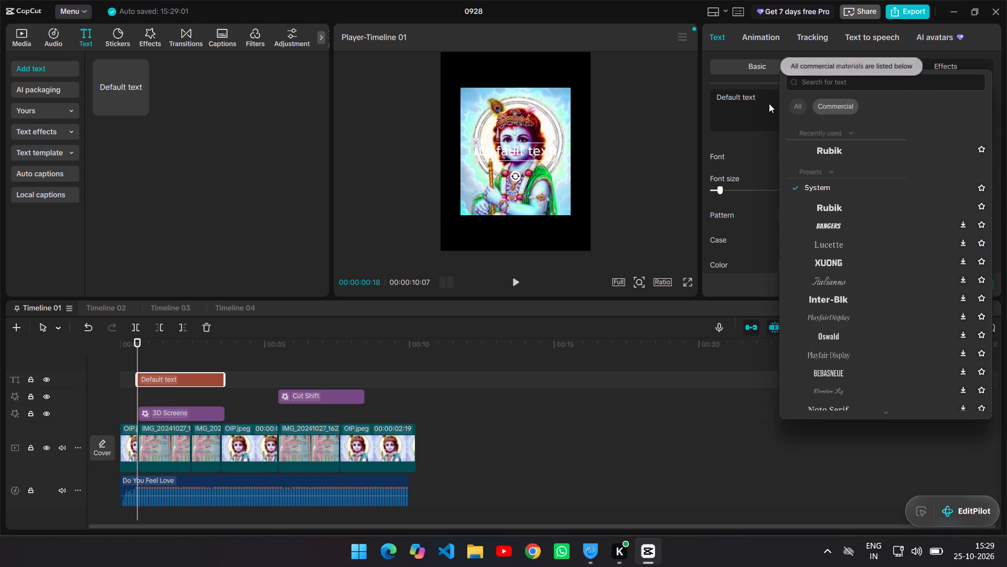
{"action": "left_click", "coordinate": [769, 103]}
Replace the default text with "jai shrre krishna".
{"action": "left_click", "coordinate": [768, 102]}
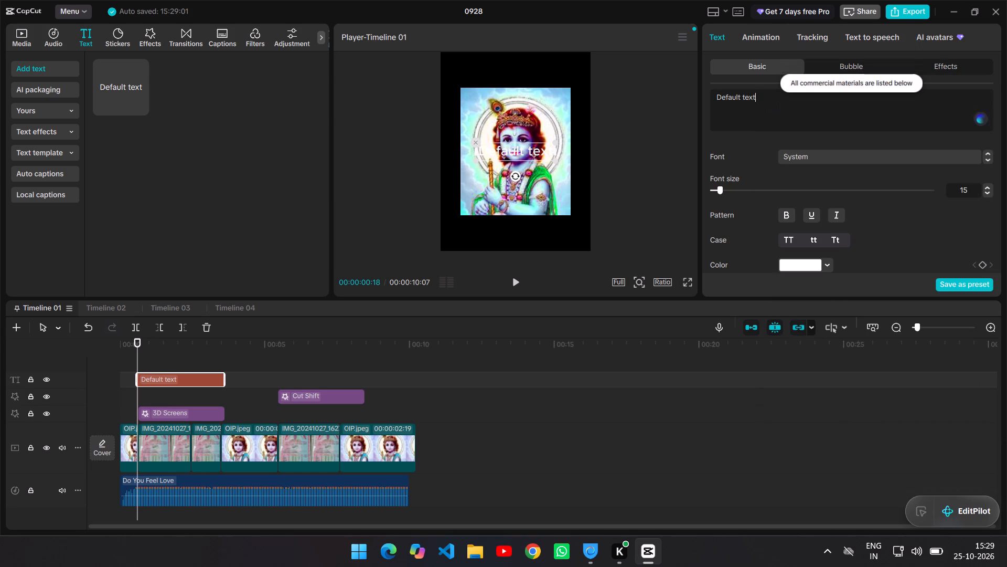
{"action": "key", "text": "BackSpace"}
{"action": "key", "text": "BackSpace"}
{"action": "key", "text": "BackSpace"}
{"action": "key", "text": "BackSpace"}
{"action": "key", "text": "BackSpace"}
{"action": "key", "text": "BackSpace"}
{"action": "key", "text": "BackSpace"}
{"action": "key", "text": "BackSpace"}
{"action": "key", "text": "BackSpace"}
{"action": "key", "text": "BackSpace"}
{"action": "key", "text": "BackSpace"}
{"action": "key", "text": "BackSpace"}
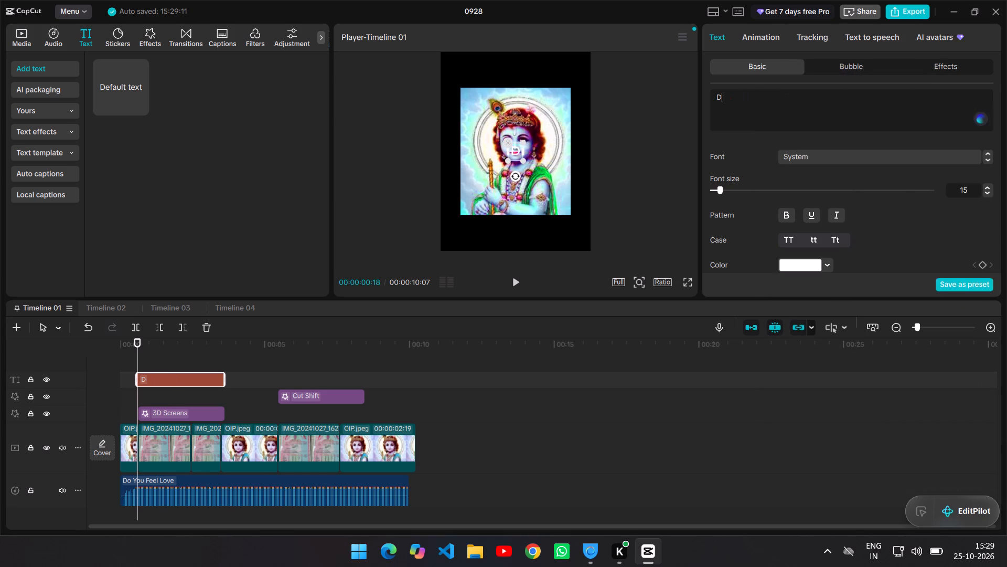
{"action": "key", "text": "BackSpace"}
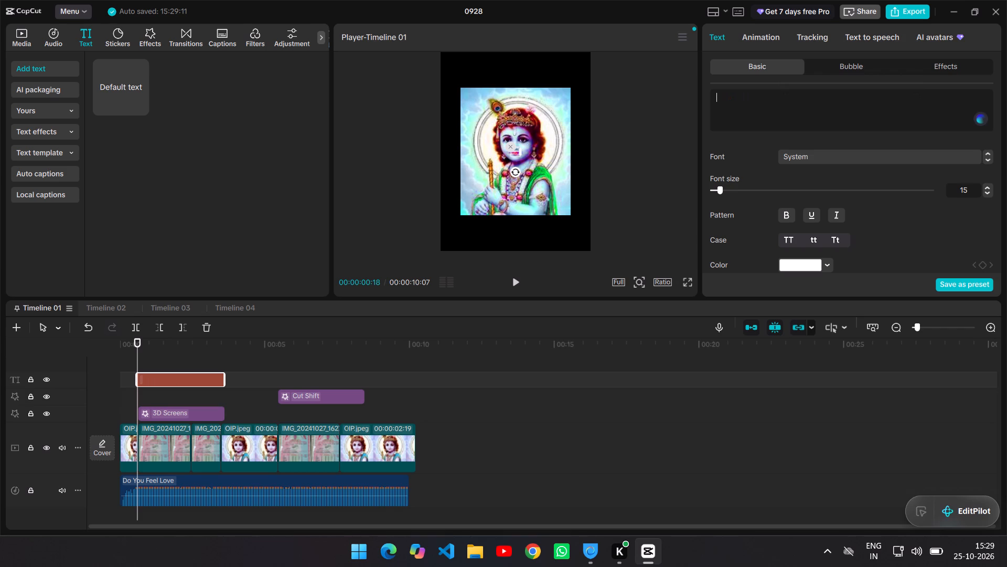
{"action": "type", "text": "jai shrre"}
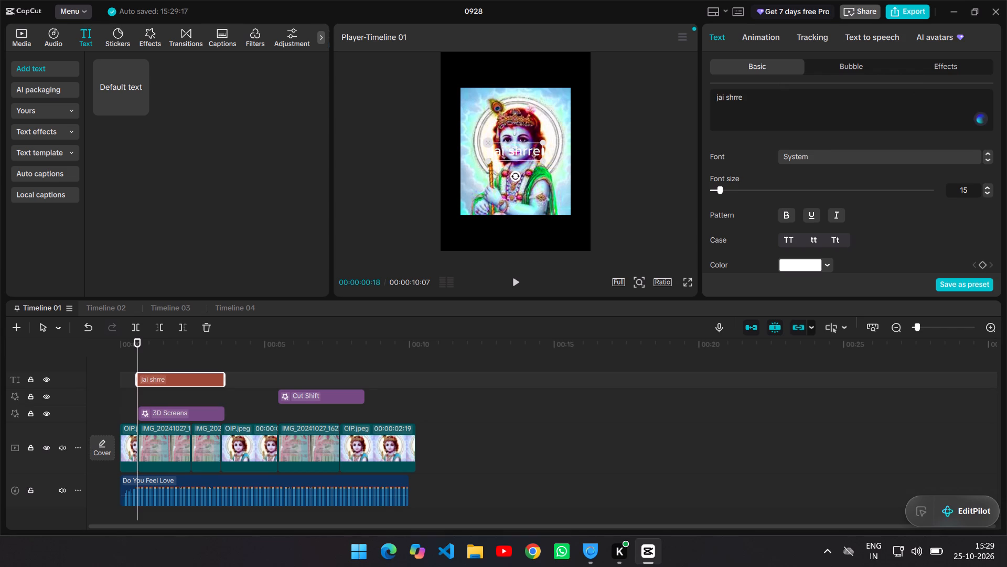
{"action": "key", "text": "space"}
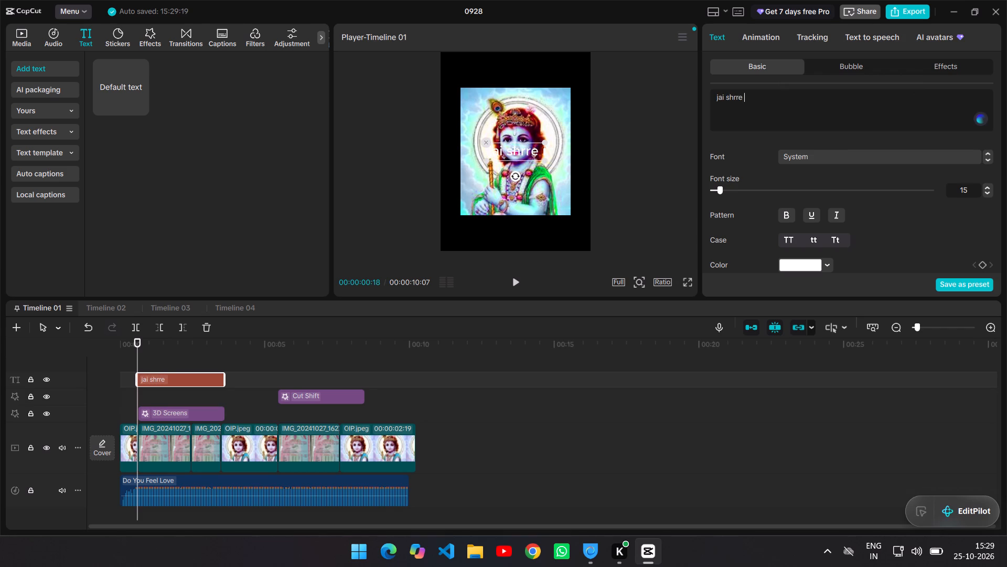
{"action": "type", "text": "k"}
{"action": "type", "text": "rishna"}
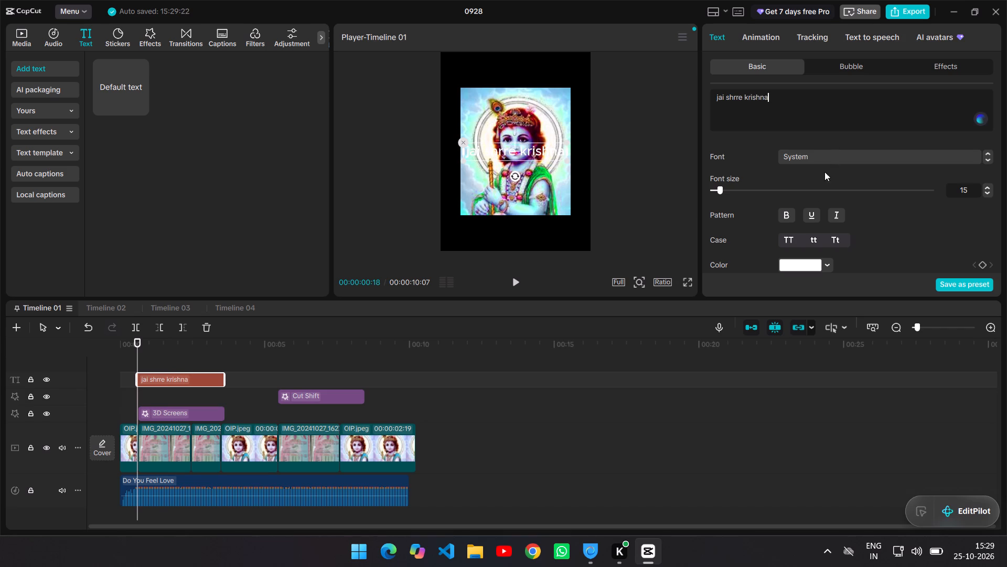
Make the "jai shrre krishna" text bold.
{"action": "left_click", "coordinate": [787, 214]}
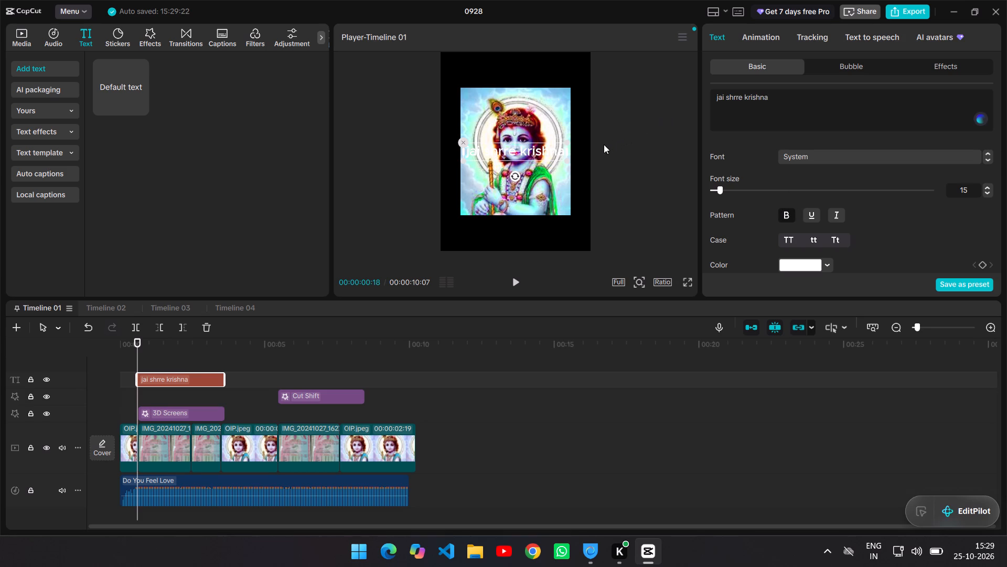
{"action": "left_click", "coordinate": [645, 157]}
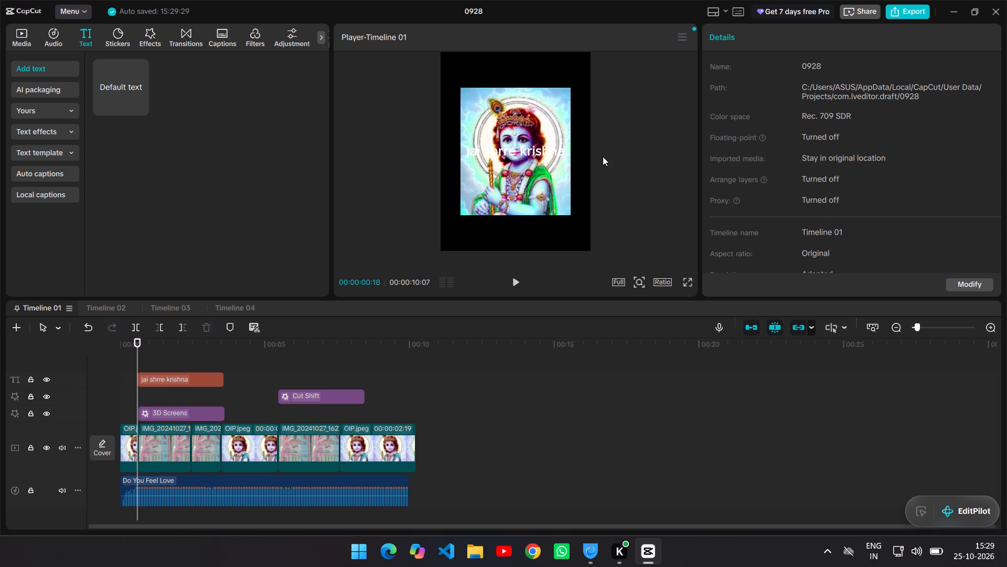
Scale the "jai shrre krishna" text down slightly so it fits within the width of the Krishna picture.
{"action": "left_click", "coordinate": [562, 146]}
{"action": "left_click_drag", "start_coordinate": [562, 146], "coordinate": [560, 149]}
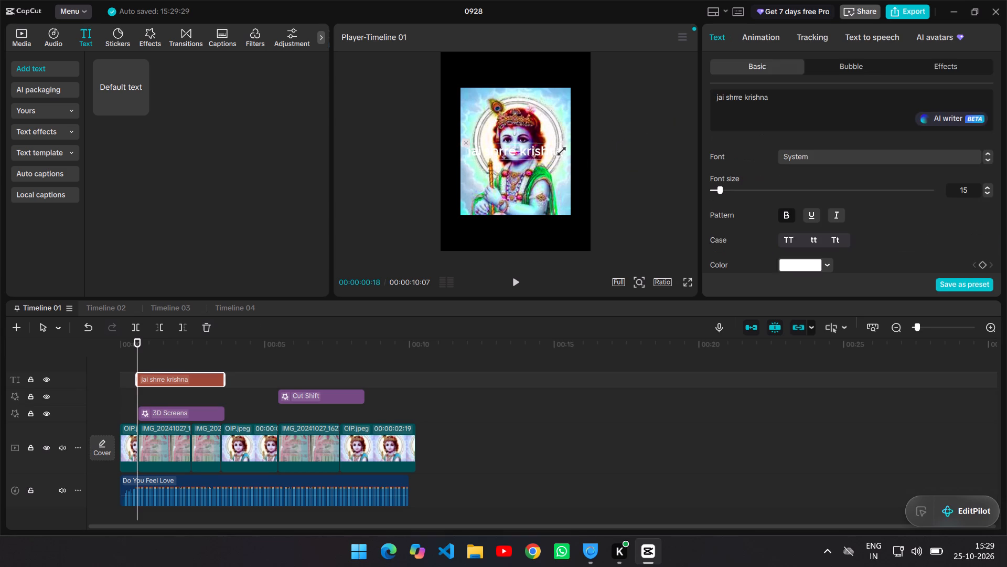
{"action": "left_click_drag", "start_coordinate": [560, 149], "coordinate": [558, 158]}
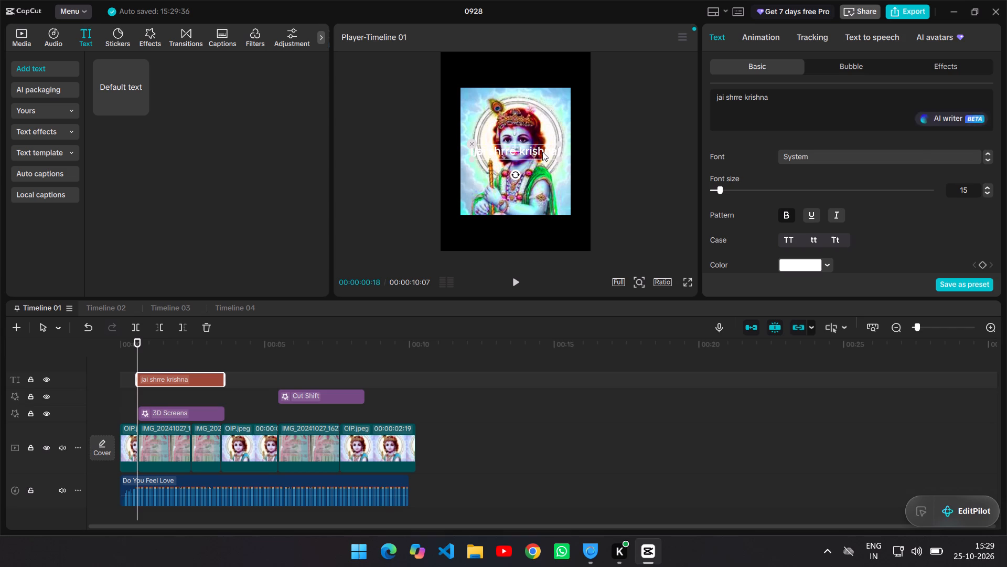
{"action": "left_click_drag", "start_coordinate": [561, 160], "coordinate": [561, 189]}
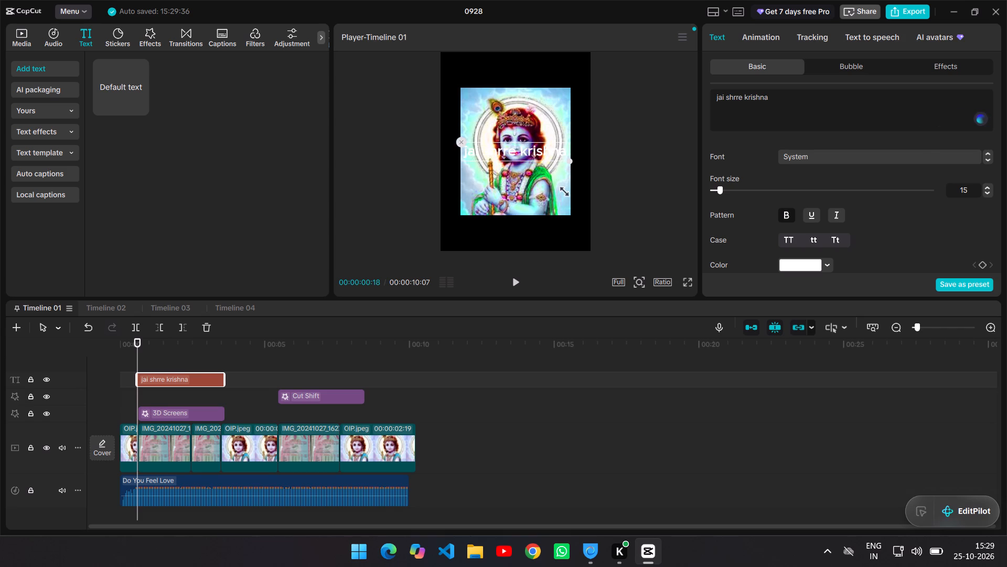
{"action": "left_click_drag", "start_coordinate": [561, 189], "coordinate": [555, 165]}
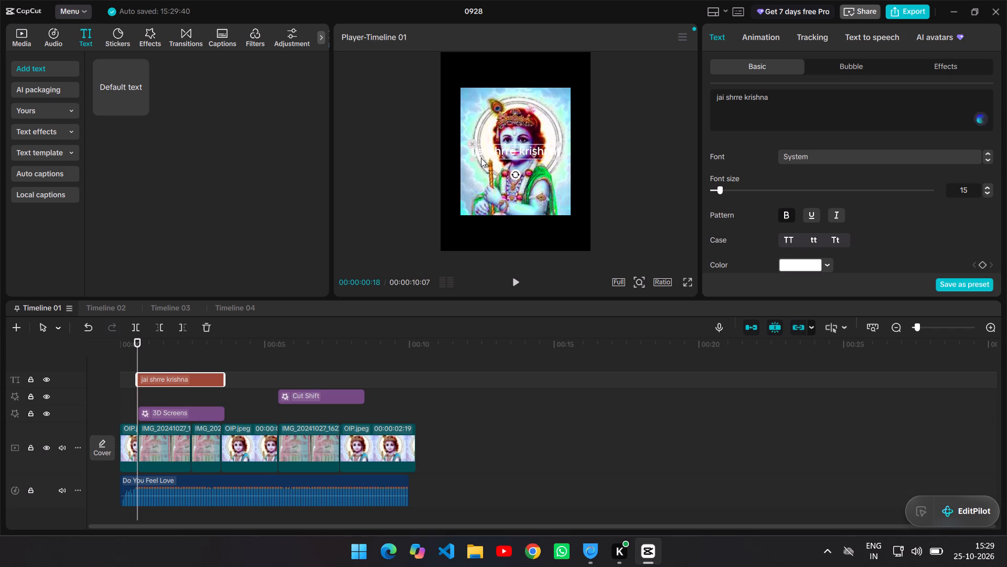
Move the "jai shrre krishna" text below the Krishna picture, into the black area near the bottom of the frame.
{"action": "left_click", "coordinate": [510, 145]}
{"action": "left_click_drag", "start_coordinate": [510, 145], "coordinate": [504, 206]}
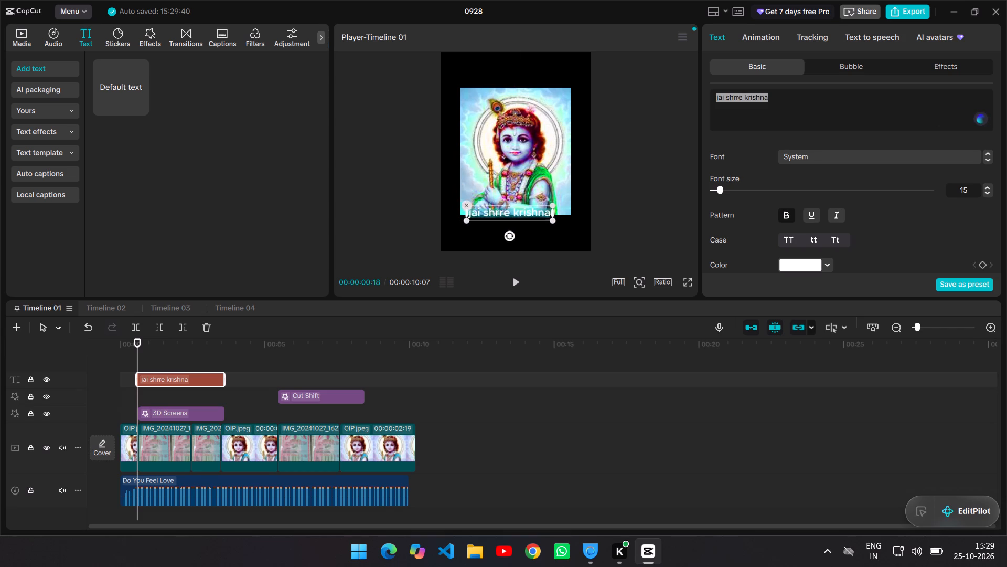
{"action": "left_click_drag", "start_coordinate": [504, 206], "coordinate": [514, 217]}
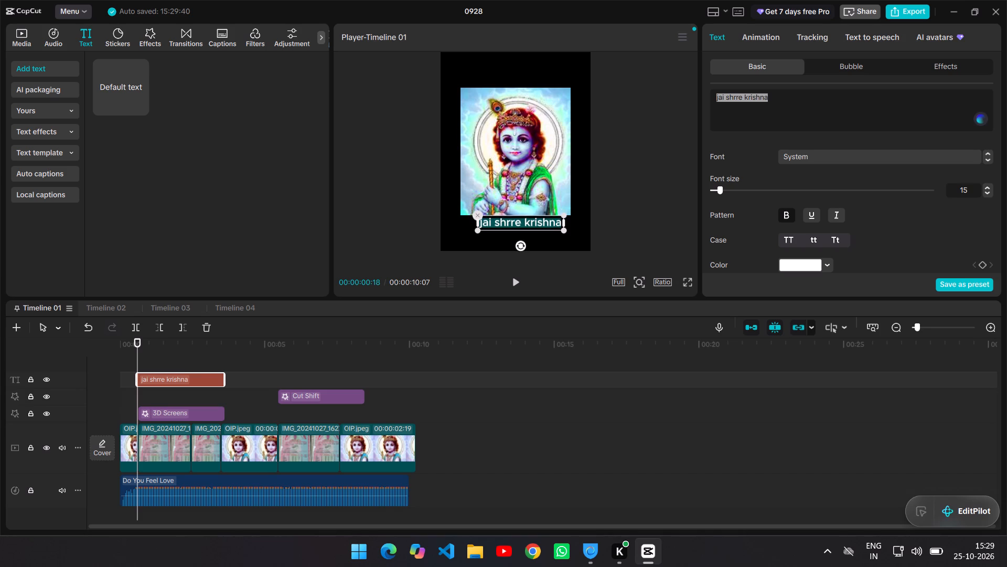
{"action": "left_click_drag", "start_coordinate": [514, 217], "coordinate": [514, 218]}
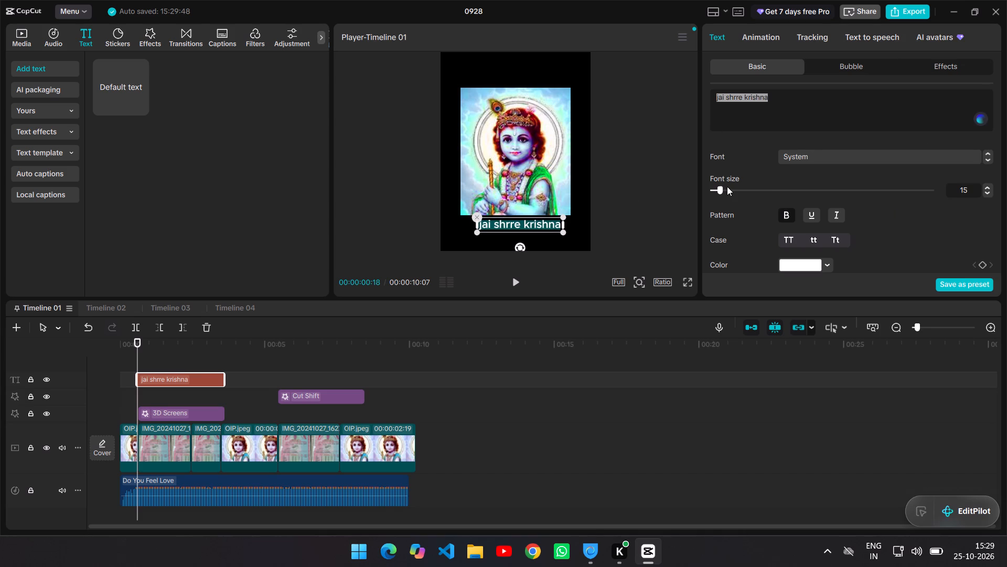
{"action": "left_click", "coordinate": [623, 205]}
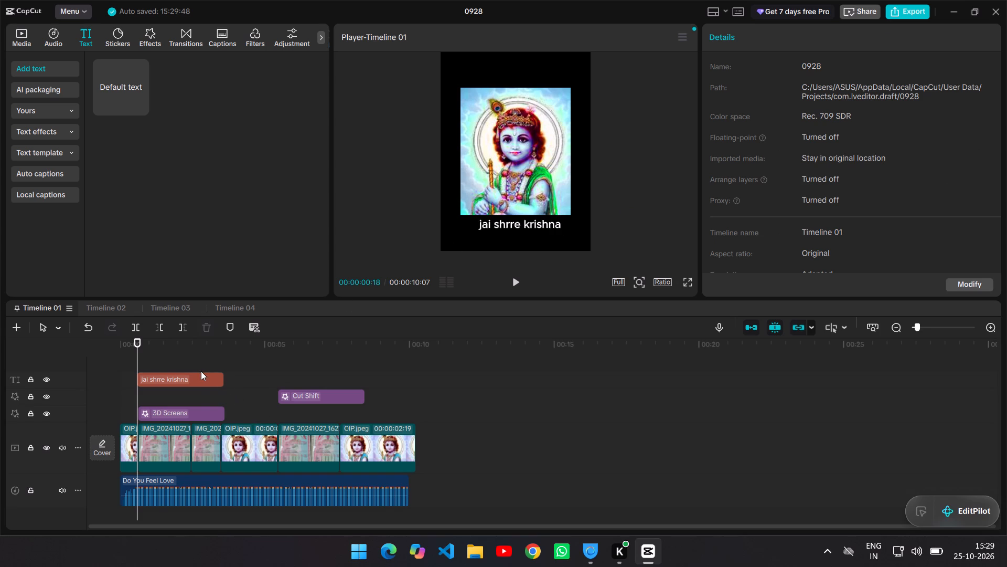
Move the "jai shrre krishna" text clip to the very start of Timeline 01.
{"action": "left_click", "coordinate": [201, 372]}
{"action": "left_click_drag", "start_coordinate": [219, 377], "coordinate": [232, 376]}
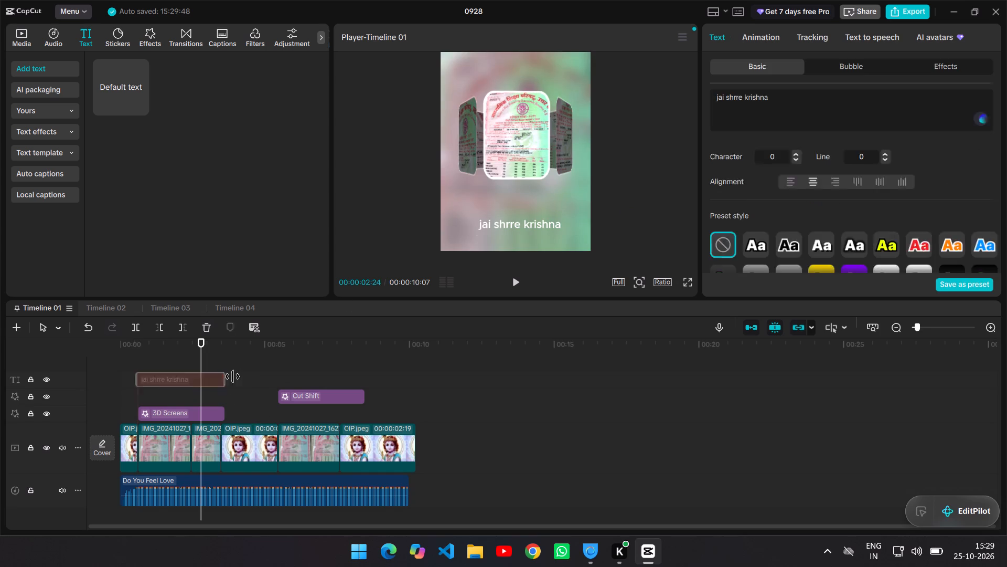
{"action": "left_click_drag", "start_coordinate": [232, 376], "coordinate": [222, 384]}
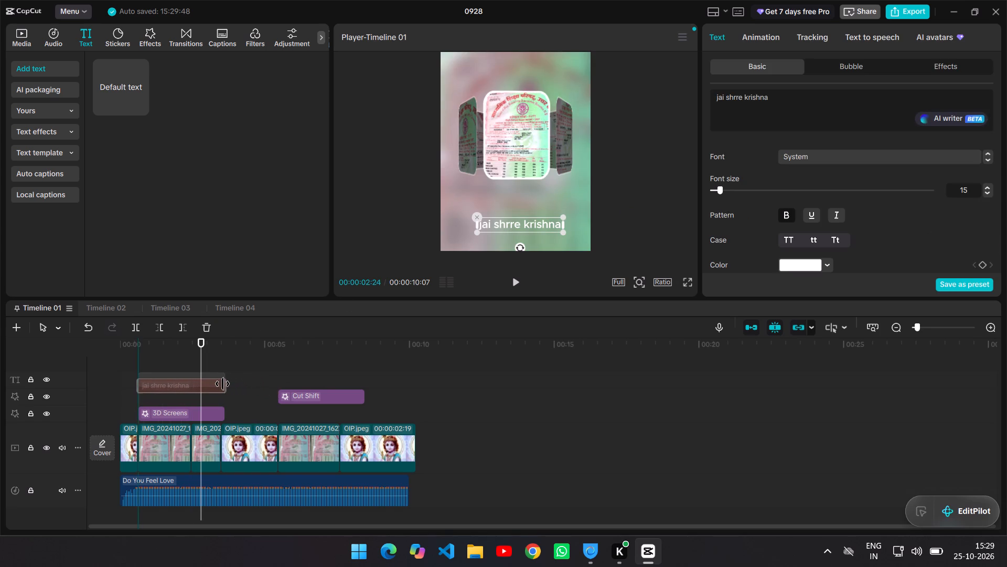
{"action": "left_click_drag", "start_coordinate": [222, 384], "coordinate": [202, 382]}
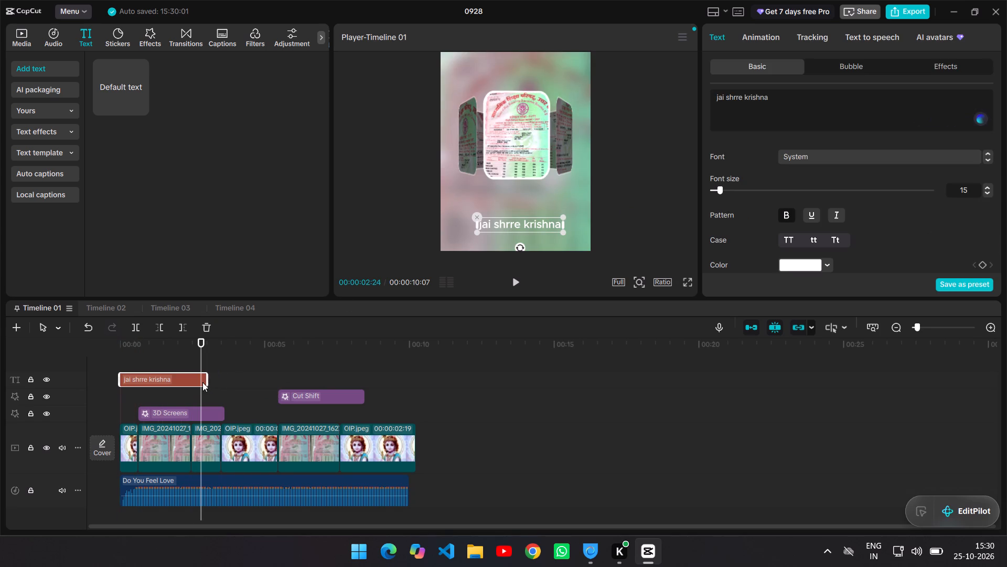
Extend the "jai shrre krishna" text clip to the end of the last OIP.jpeg clip at 00:00:10:07.
{"action": "left_click_drag", "start_coordinate": [208, 381], "coordinate": [253, 392]}
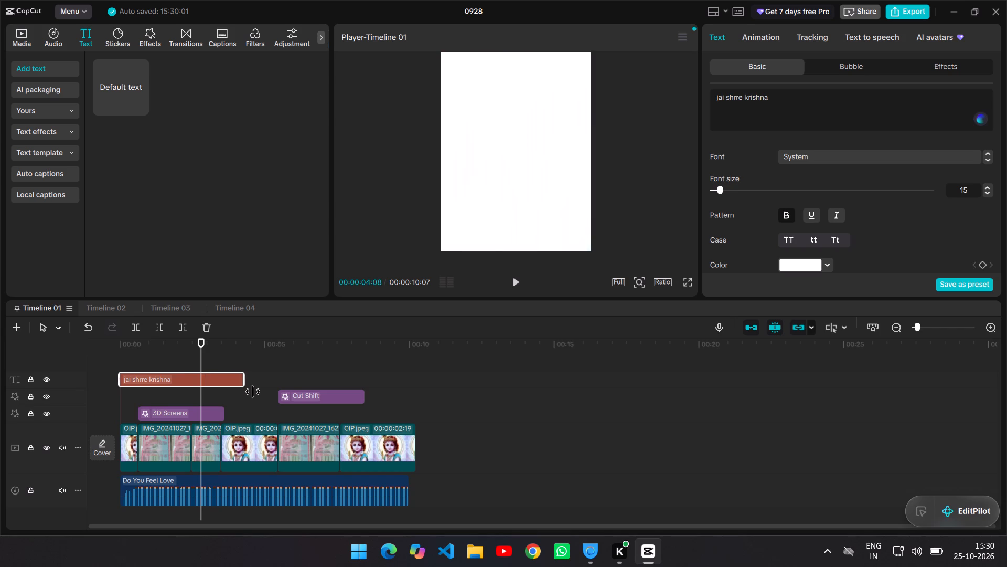
{"action": "left_click_drag", "start_coordinate": [253, 392], "coordinate": [412, 435]}
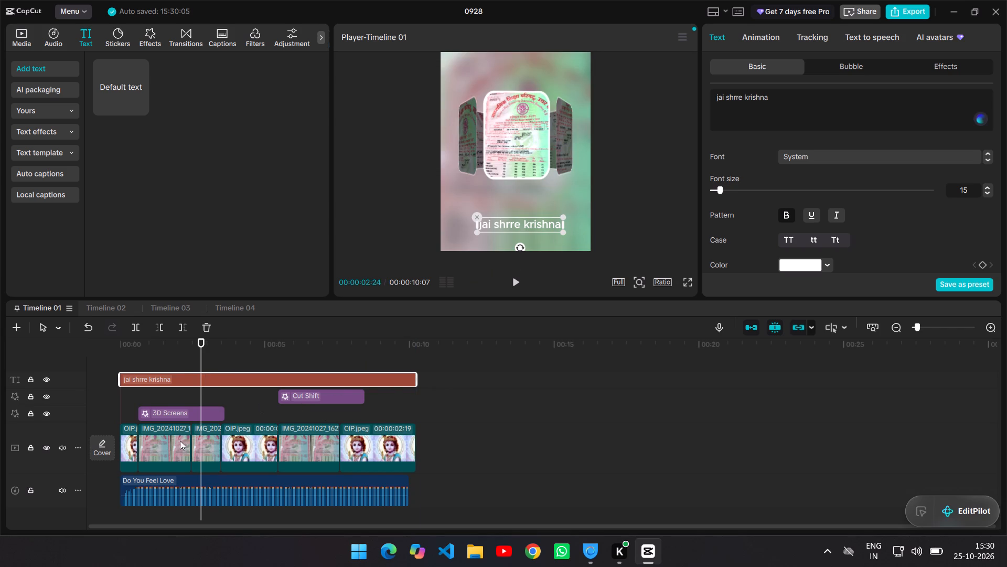
Examine the animation options and color wheel settings of the image clips in Timeline 01.
{"action": "left_click", "coordinate": [165, 453]}
{"action": "left_click", "coordinate": [258, 450]}
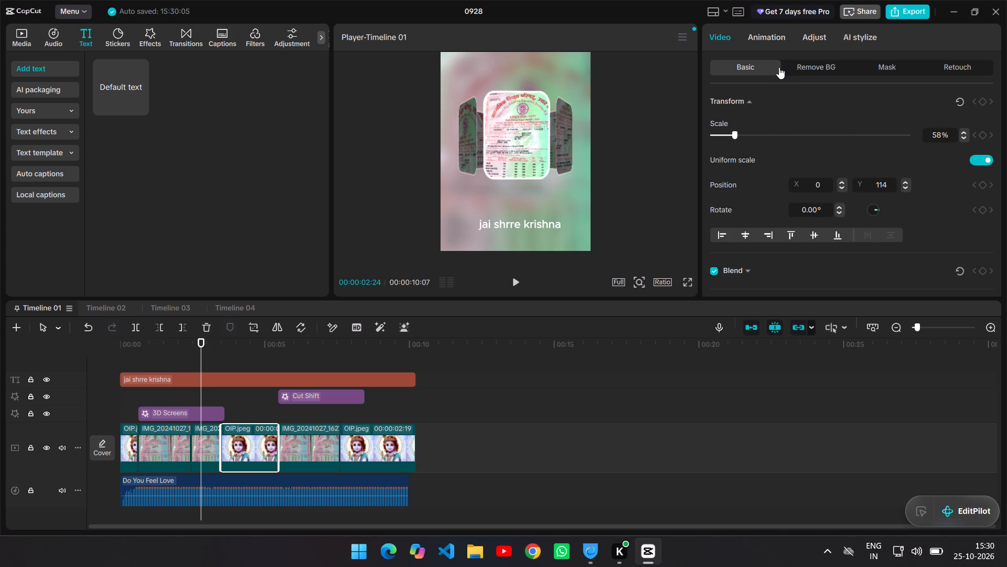
{"action": "left_click", "coordinate": [777, 32]}
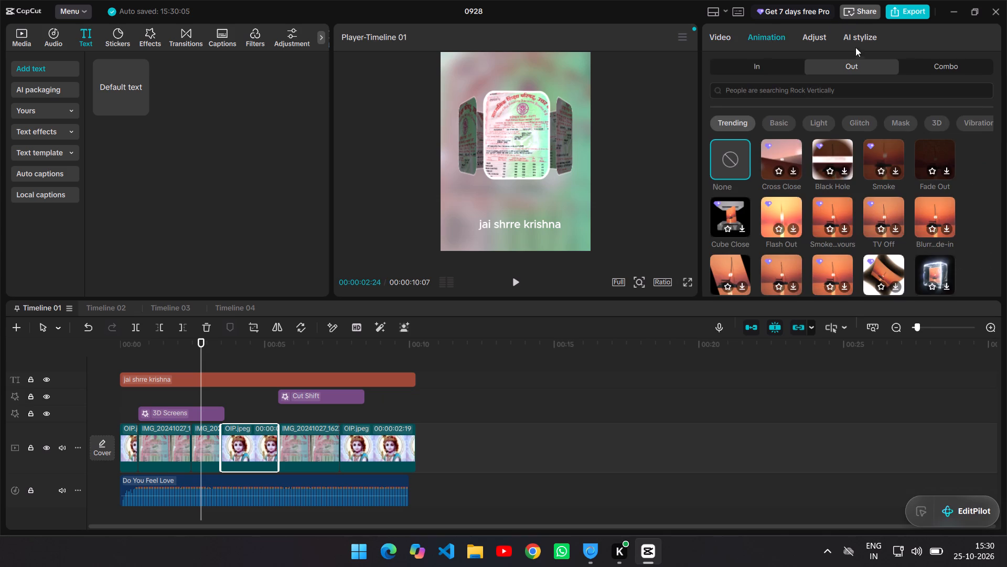
{"action": "left_click", "coordinate": [752, 64]}
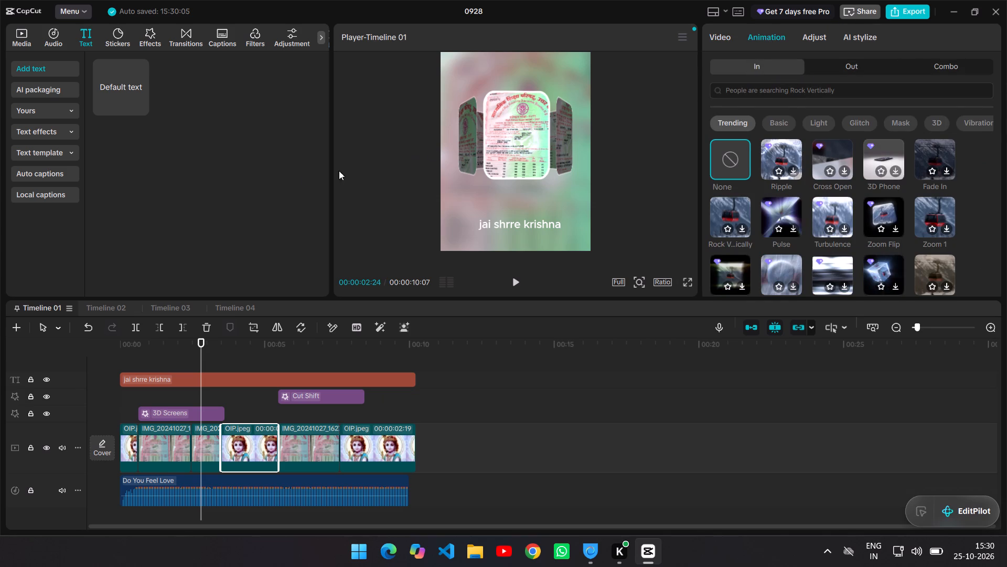
{"action": "left_click", "coordinate": [207, 438]}
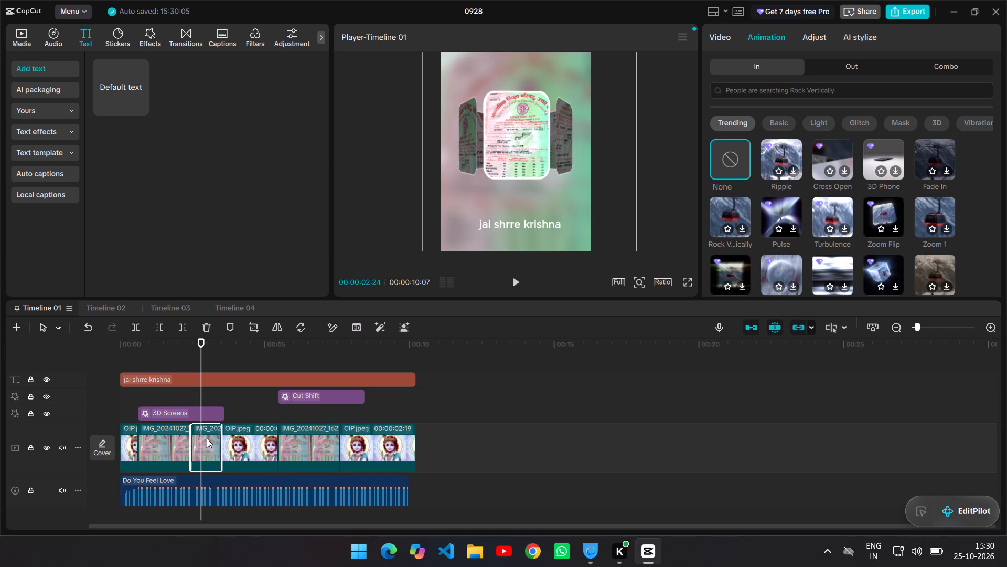
{"action": "left_click", "coordinate": [290, 446]}
{"action": "left_click", "coordinate": [362, 447]}
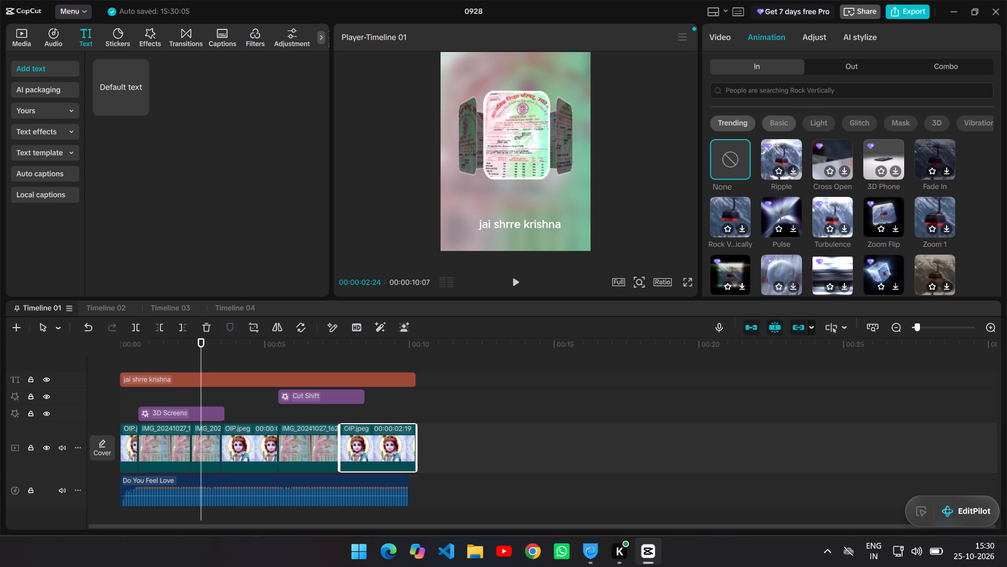
{"action": "left_click", "coordinate": [819, 41]}
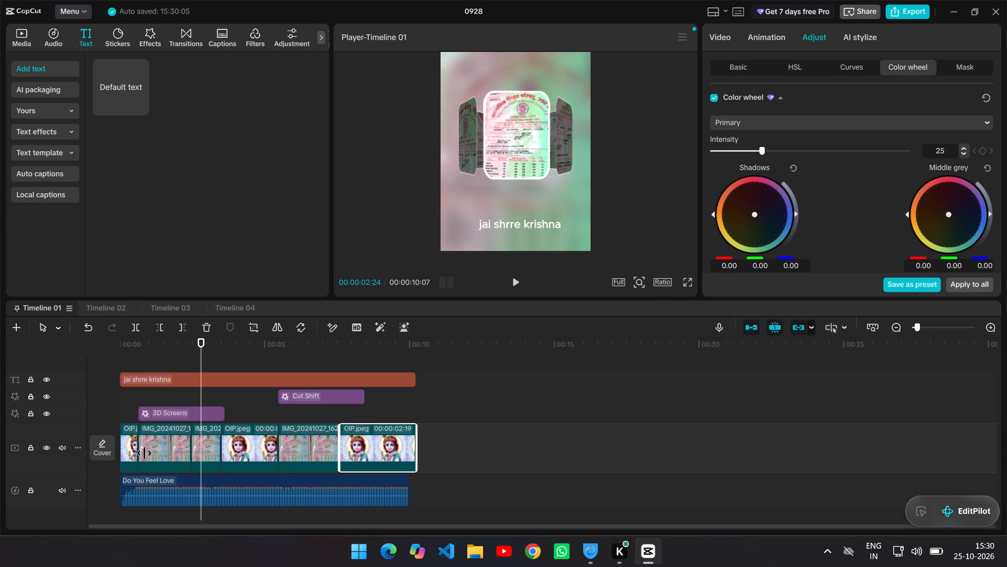
{"action": "left_click", "coordinate": [131, 444]}
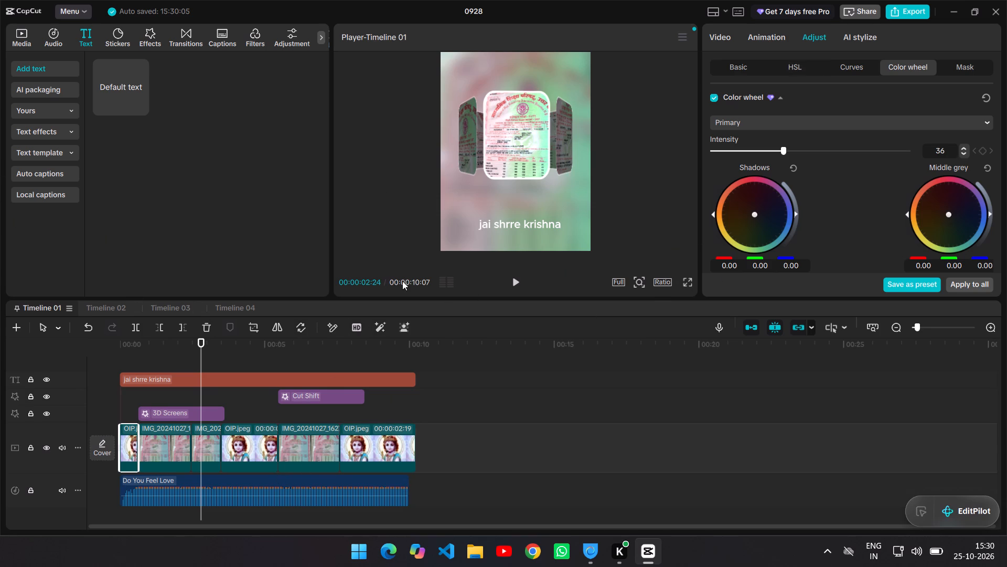
Play Timeline 01 from 00:00:02:24 to the end to review the text, effects and colors.
{"action": "left_click", "coordinate": [518, 285]}
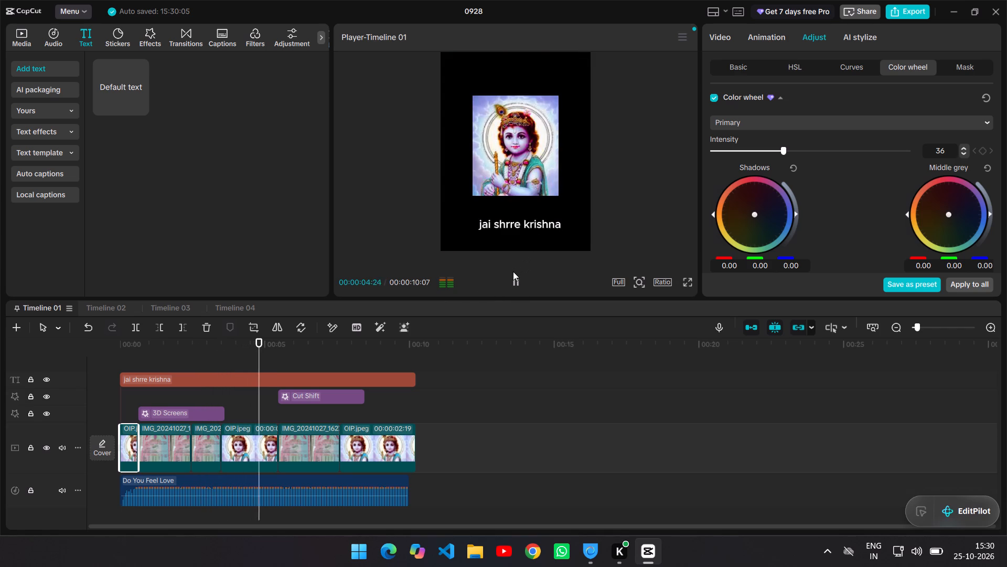
{"action": "left_click", "coordinate": [513, 276]}
{"action": "left_click", "coordinate": [513, 276]}
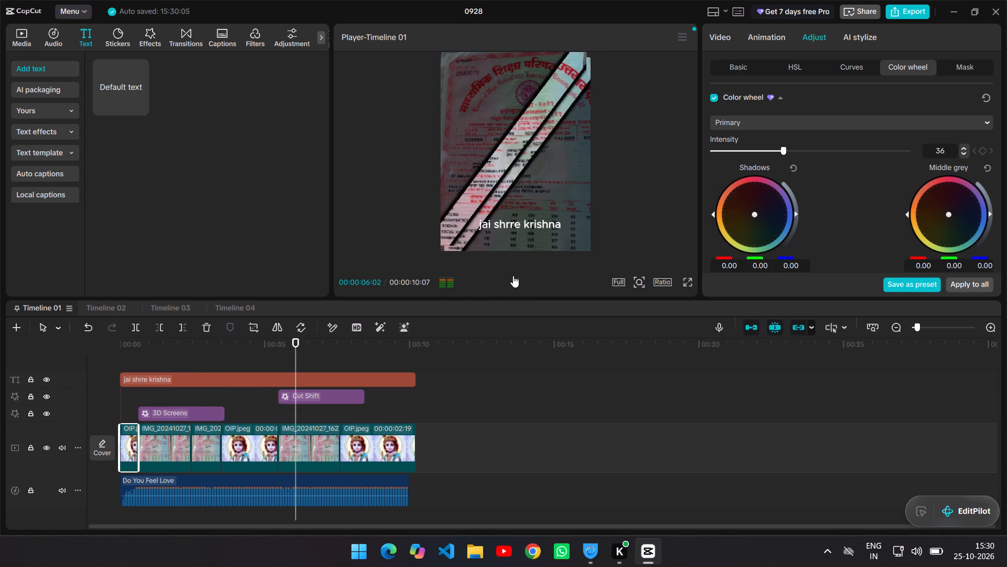
{"action": "left_click", "coordinate": [513, 276]}
{"action": "left_click", "coordinate": [513, 276]}
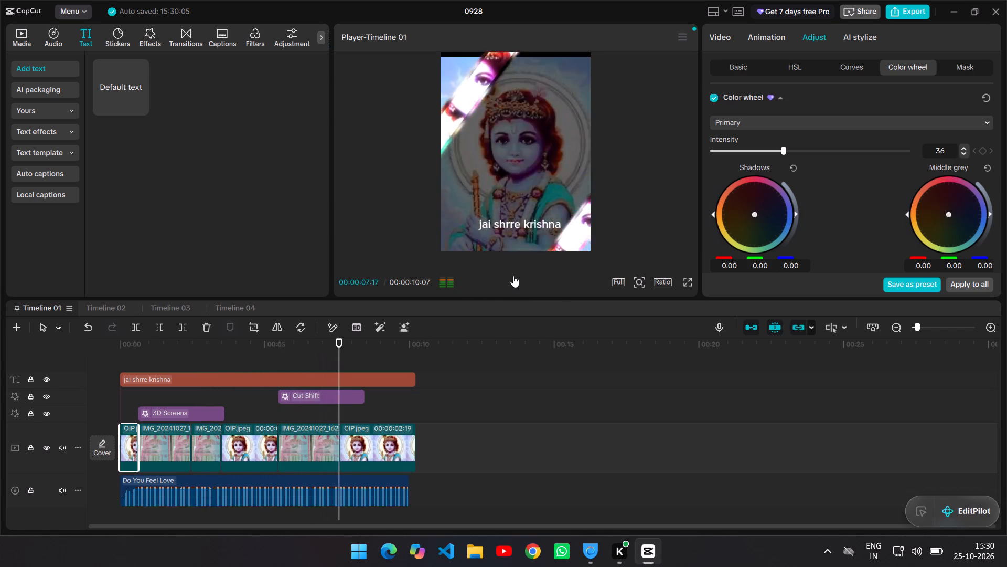
{"action": "left_click", "coordinate": [513, 276]}
{"action": "left_click", "coordinate": [513, 276]}
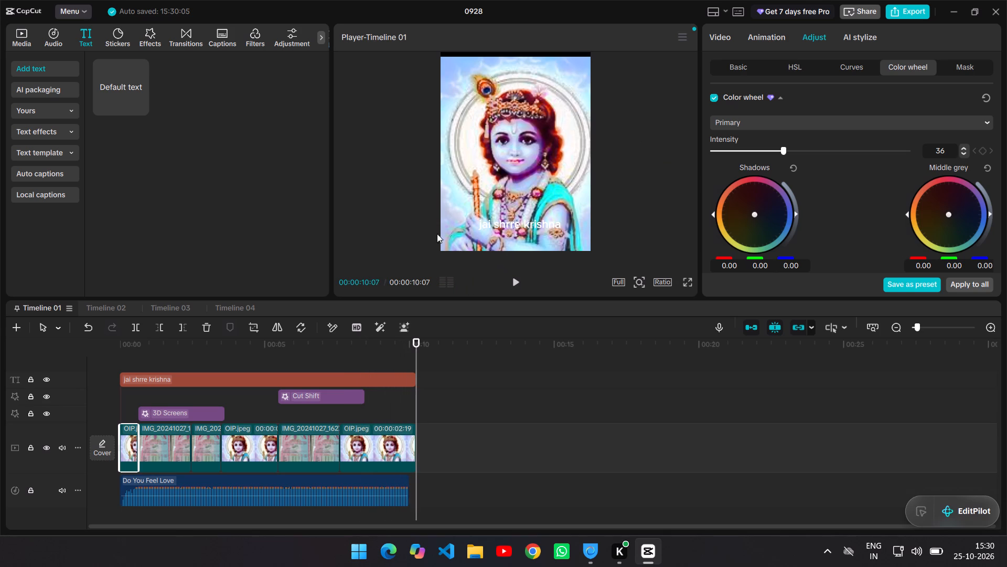
Set the orange saturation of the last IMG_20241027 clip to 38 in its HSL adjustment.
{"action": "left_click", "coordinate": [246, 444]}
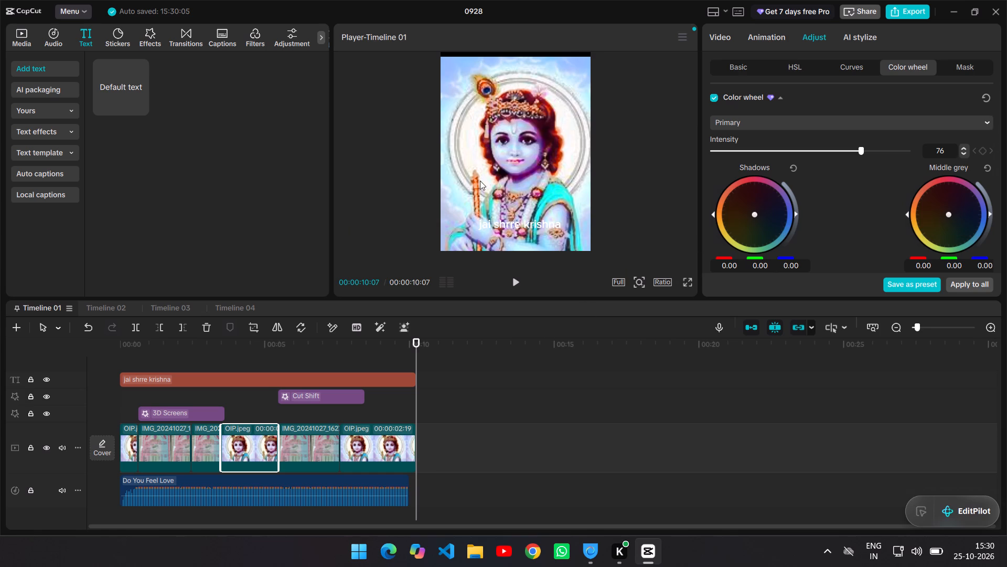
{"action": "left_click", "coordinate": [328, 443]}
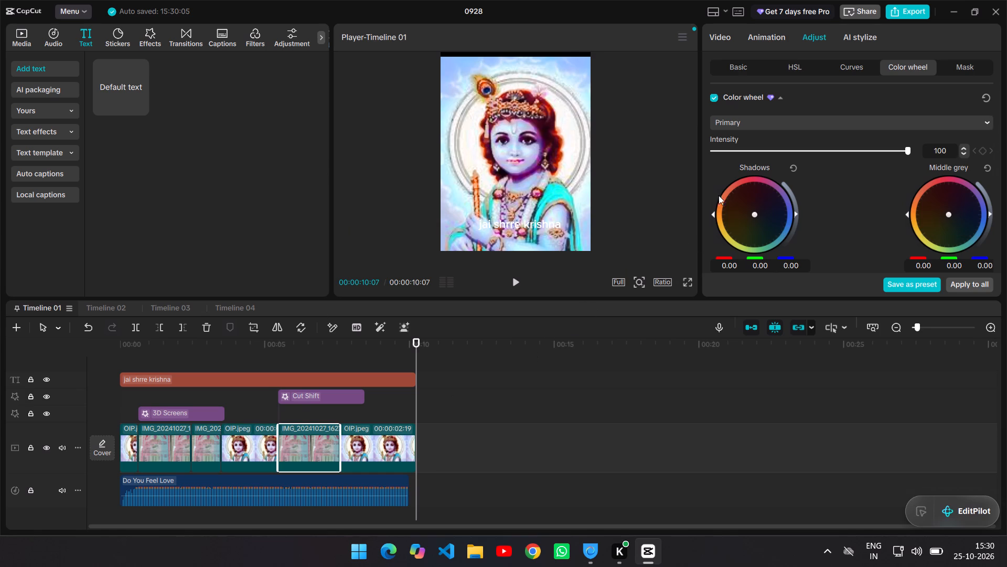
{"action": "left_click", "coordinate": [788, 70]}
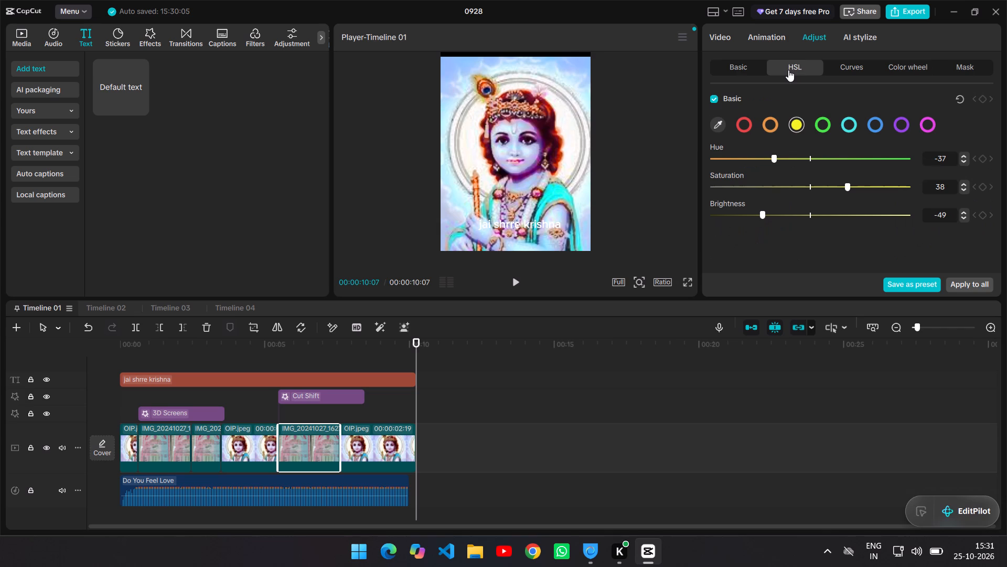
{"action": "left_click", "coordinate": [773, 121]}
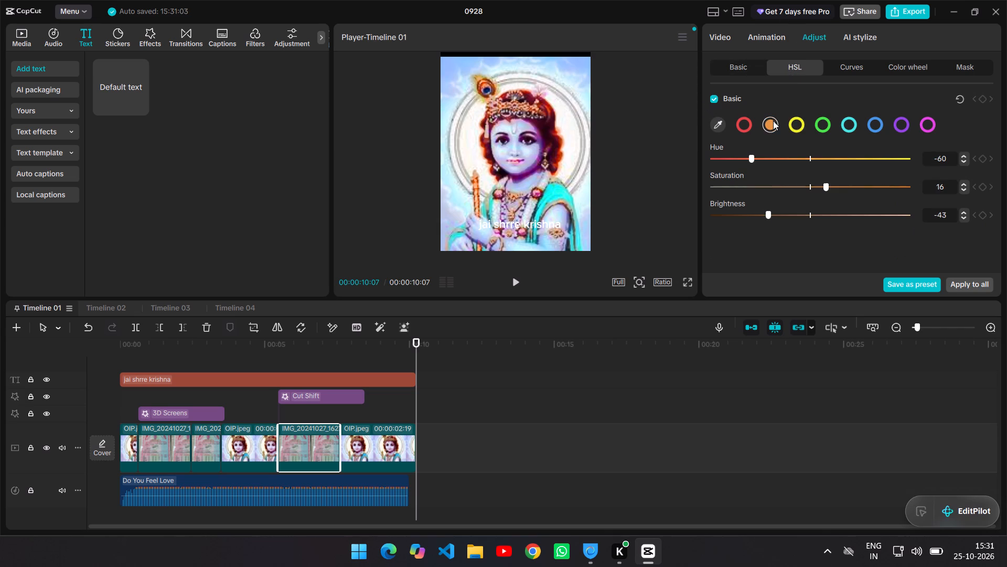
{"action": "left_click", "coordinate": [845, 184]}
Select the second OIP.jpeg clip with its HSL adjustment open.
{"action": "left_click", "coordinate": [236, 451]}
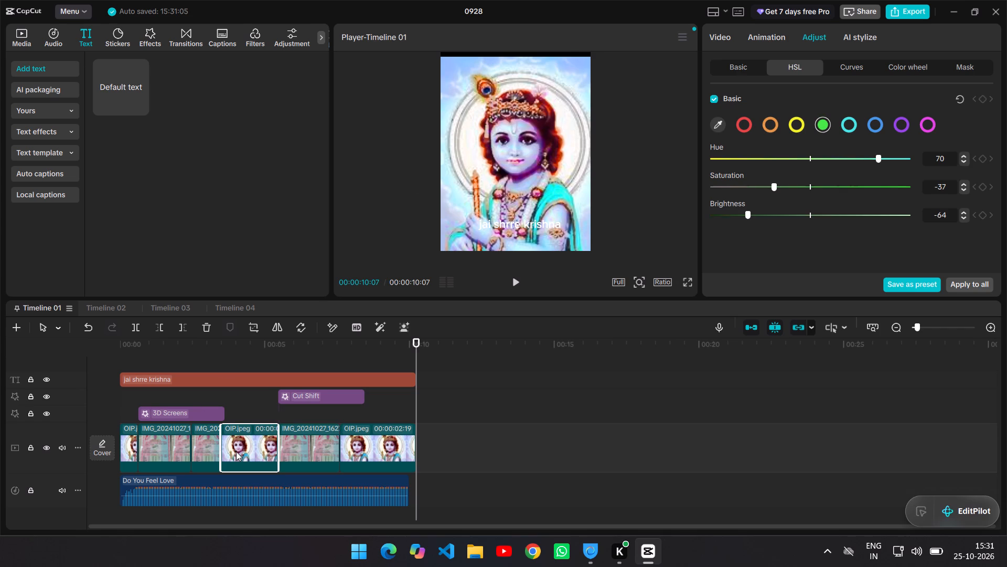
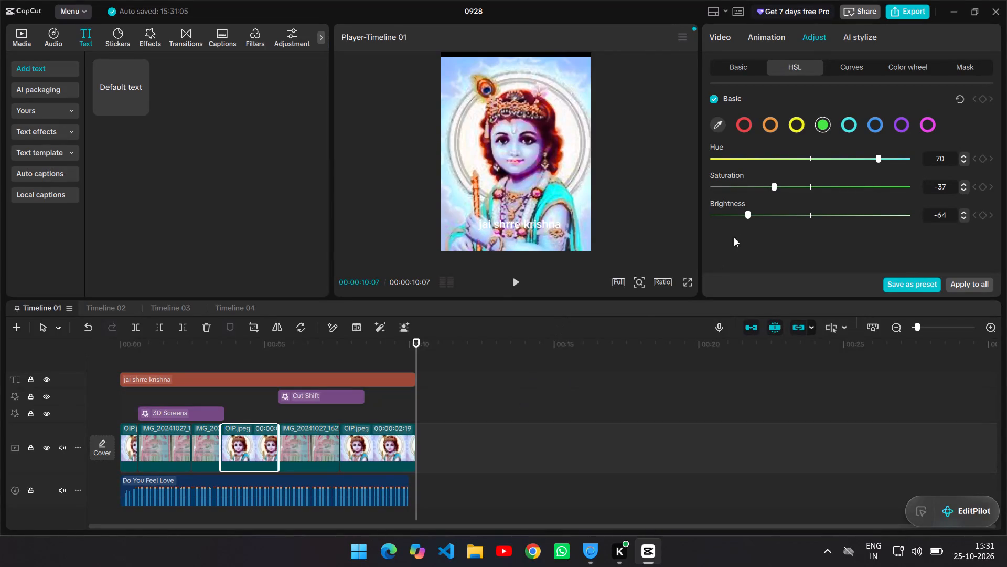
Compare the HSL color values of the OIP.jpeg and IMG_20241027 clips in Timeline 01.
{"action": "left_click", "coordinate": [352, 450]}
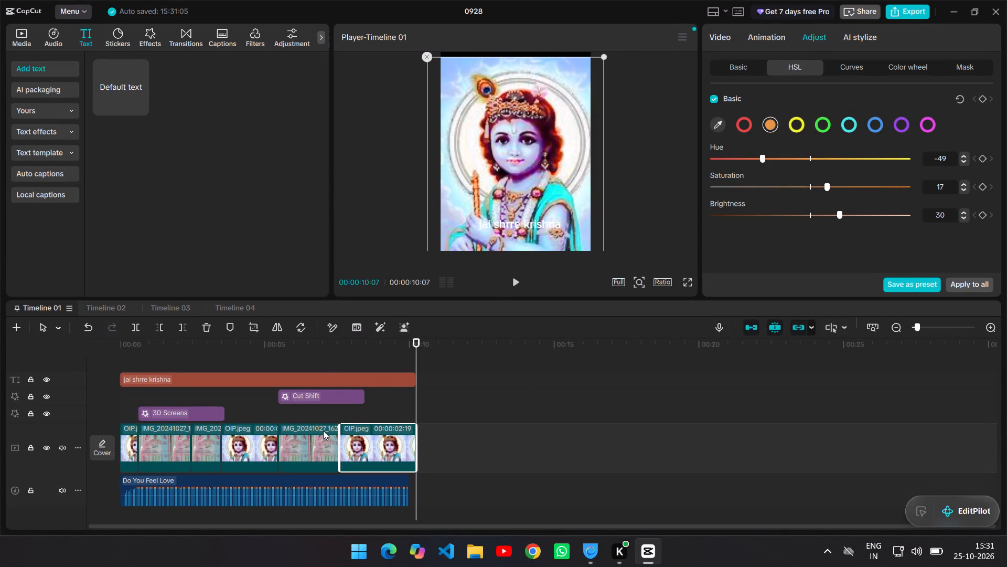
{"action": "left_click", "coordinate": [320, 446]}
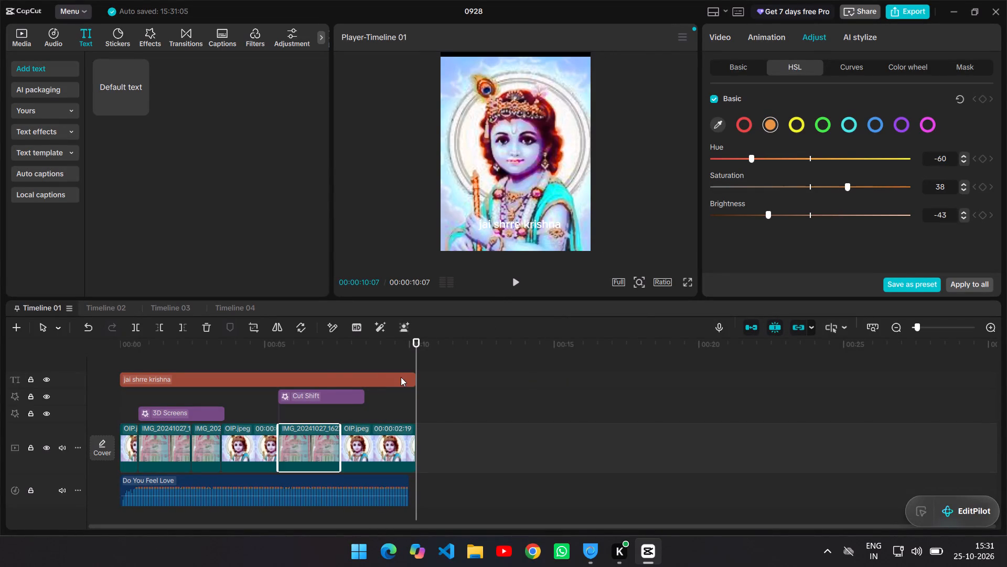
{"action": "left_click", "coordinate": [259, 446]}
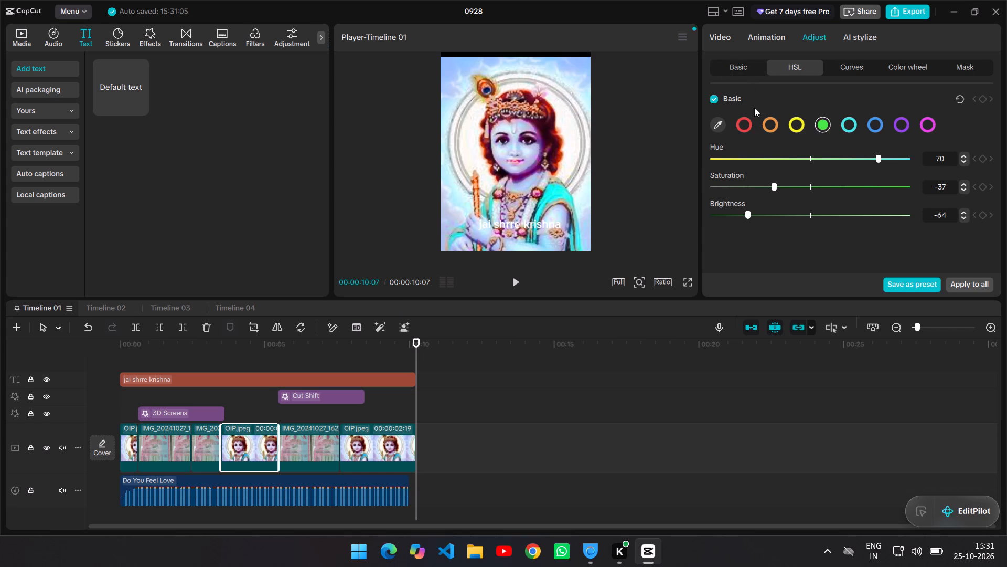
{"action": "left_click", "coordinate": [804, 123]}
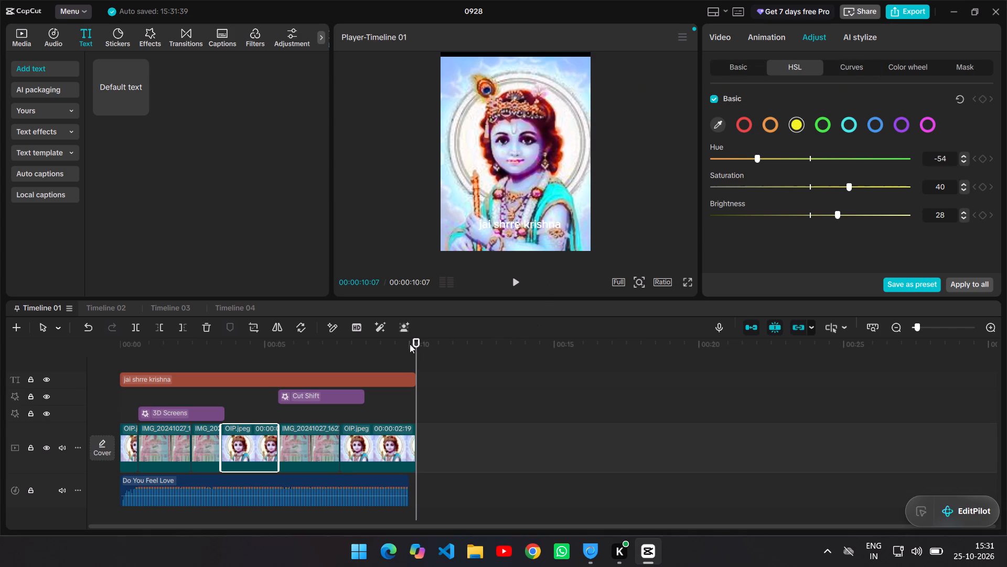
{"action": "left_click_drag", "start_coordinate": [357, 453], "coordinate": [360, 447]}
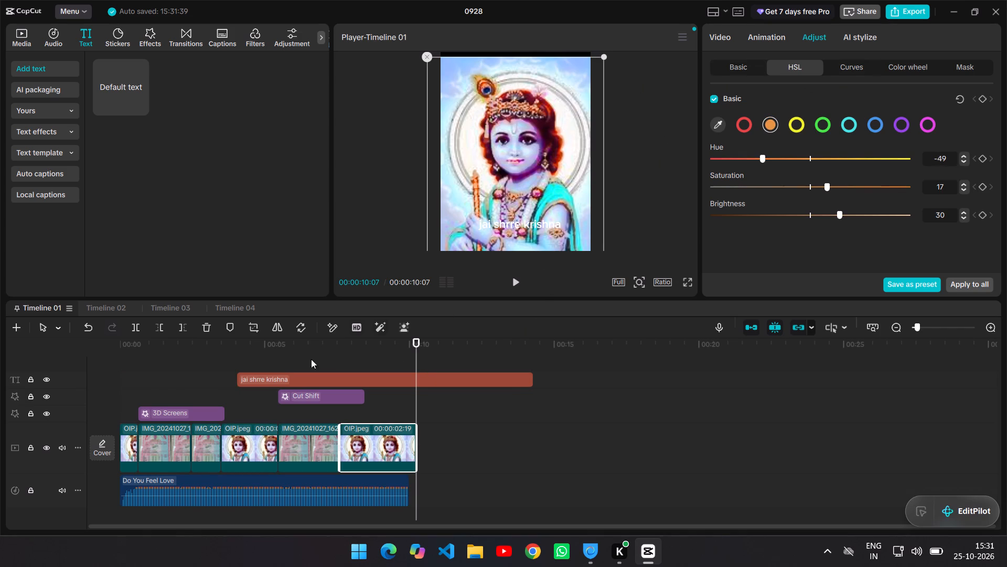
{"action": "left_click", "coordinate": [241, 445]}
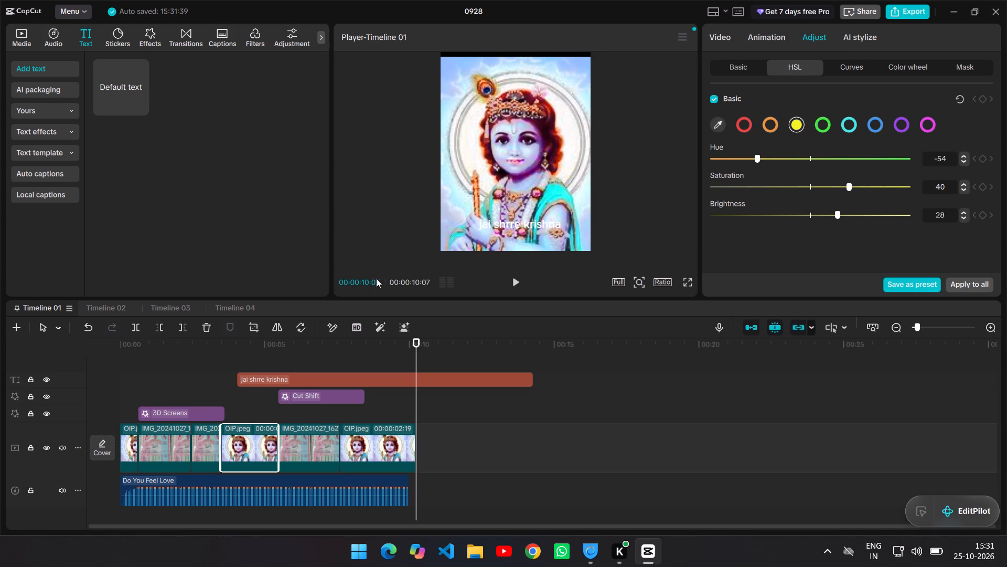
{"action": "left_click", "coordinate": [173, 451]}
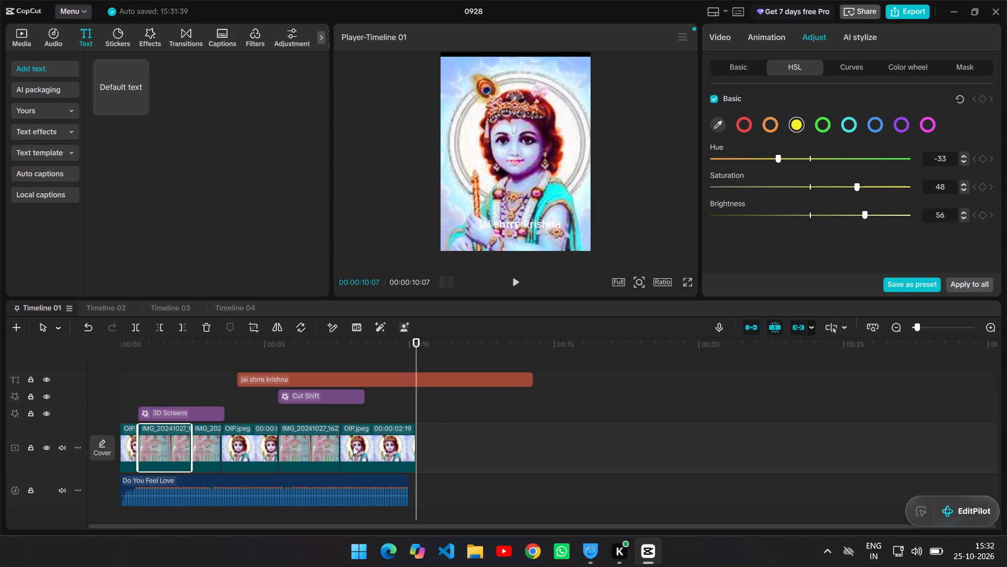
Set the yellow hue of the last OIP.jpeg clip to -47 in its HSL adjustment.
{"action": "left_click_drag", "start_coordinate": [353, 447], "coordinate": [356, 437]}
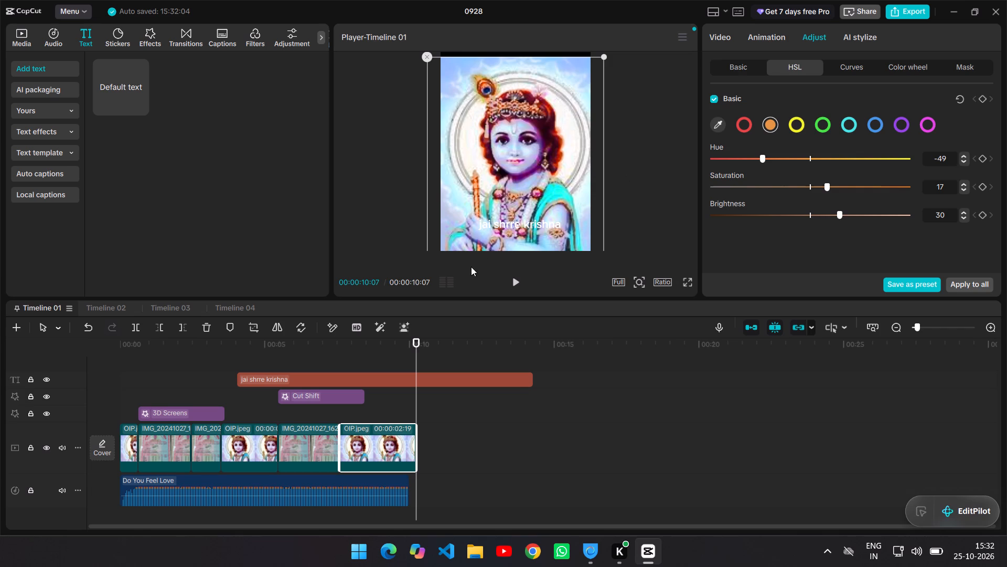
{"action": "left_click", "coordinate": [792, 119]}
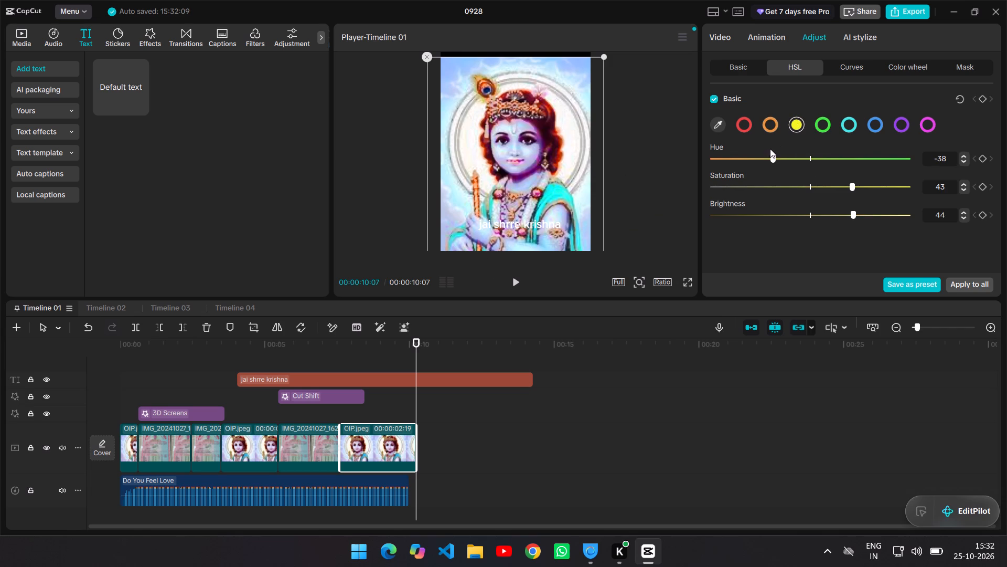
{"action": "left_click", "coordinate": [762, 155]}
{"action": "left_click", "coordinate": [499, 182]}
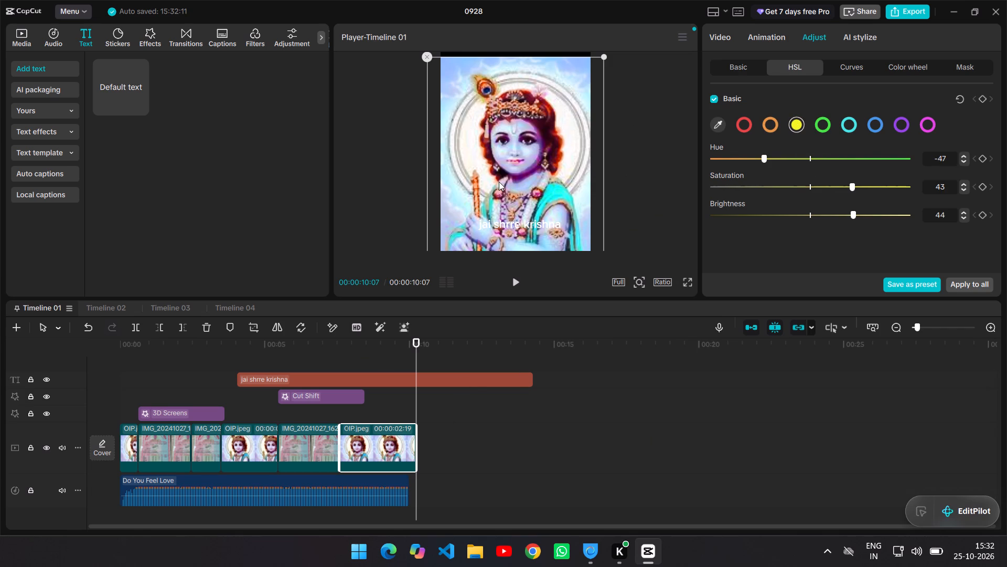
{"action": "left_click", "coordinate": [499, 182]}
Set the last OIP.jpeg clip's cyan to hue -41, saturation 45 and brightness 38 in its HSL adjustment.
{"action": "left_click", "coordinate": [819, 122]}
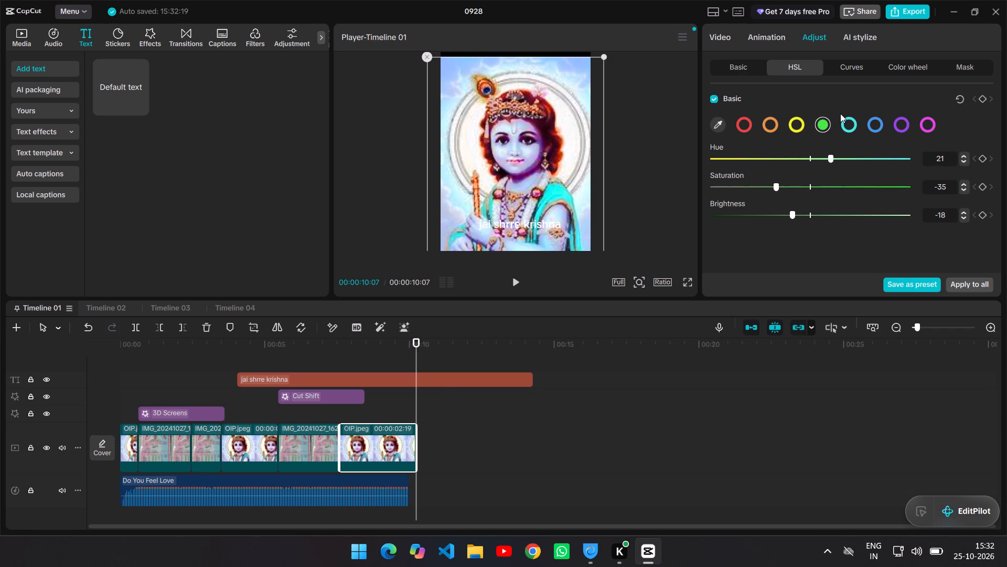
{"action": "left_click", "coordinate": [852, 124]}
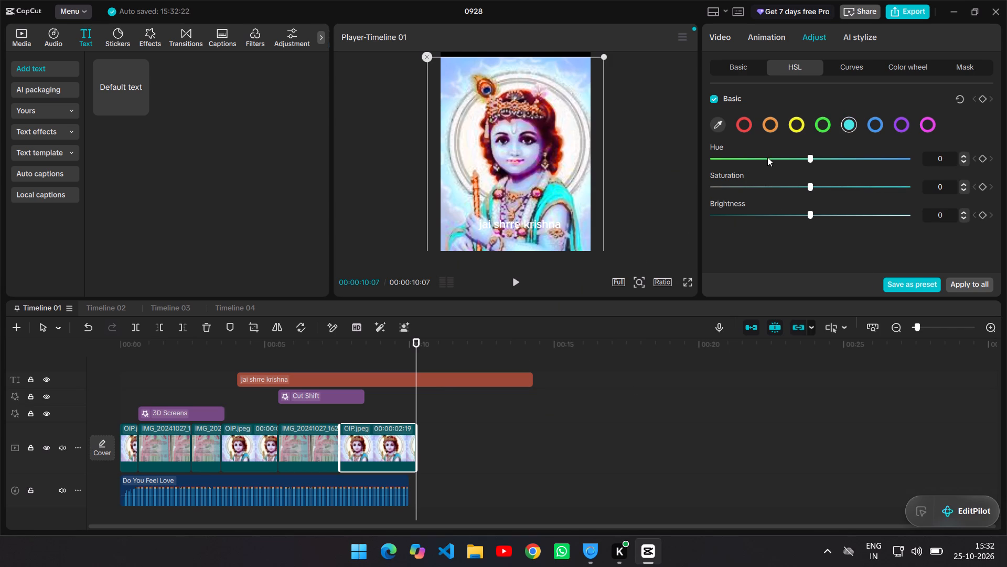
{"action": "left_click", "coordinate": [767, 157]}
{"action": "left_click", "coordinate": [852, 177]}
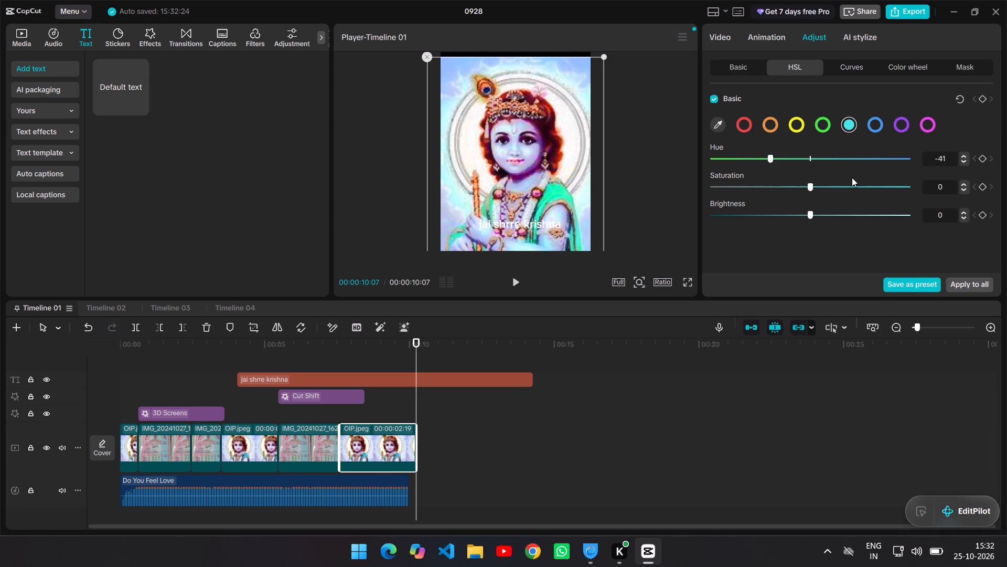
{"action": "left_click", "coordinate": [852, 186]}
{"action": "left_click", "coordinate": [845, 216]}
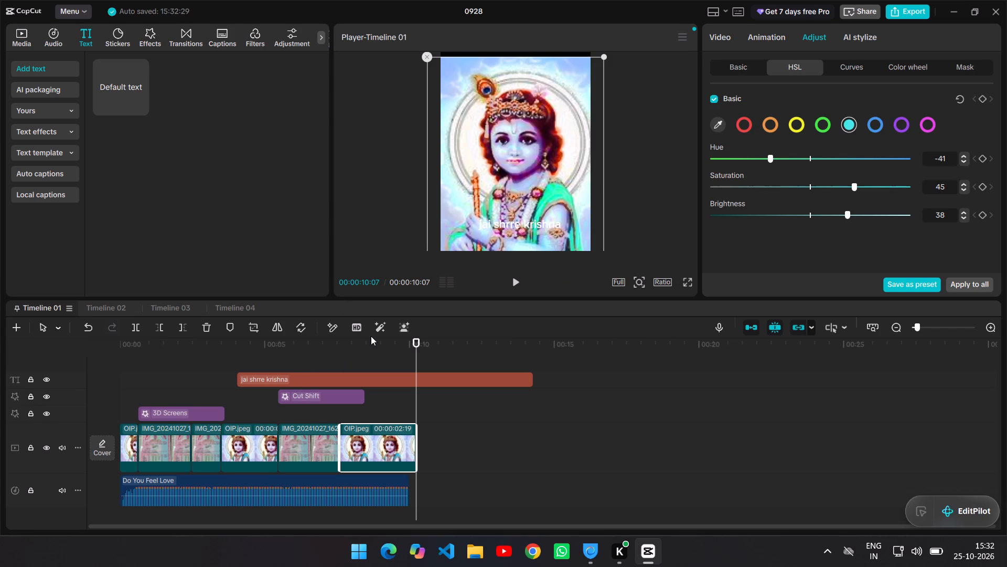
Compare the HSL values, especially yellow, of the last OIP.jpeg clip with those of the other image clips.
{"action": "left_click", "coordinate": [268, 453]}
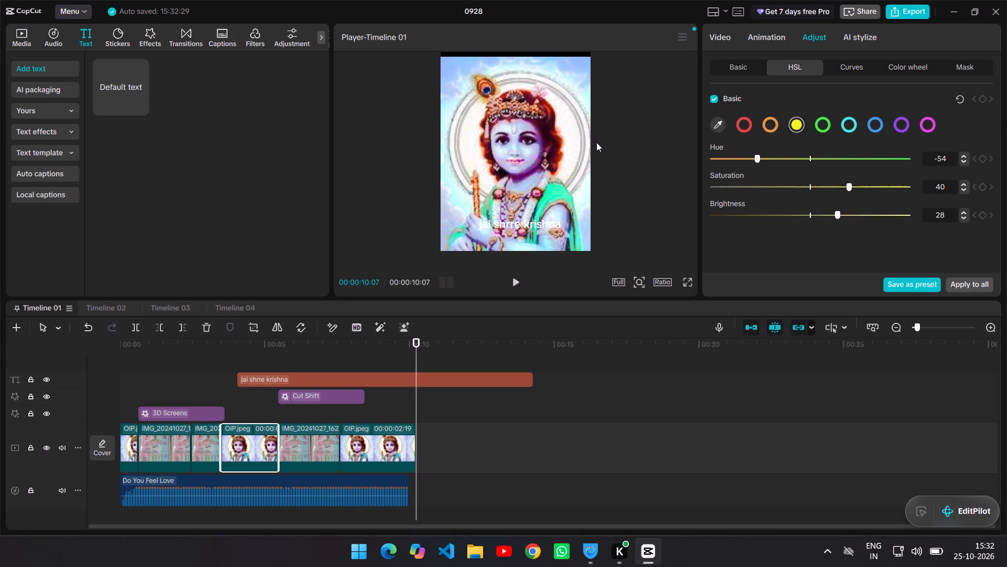
{"action": "left_click", "coordinate": [133, 447]}
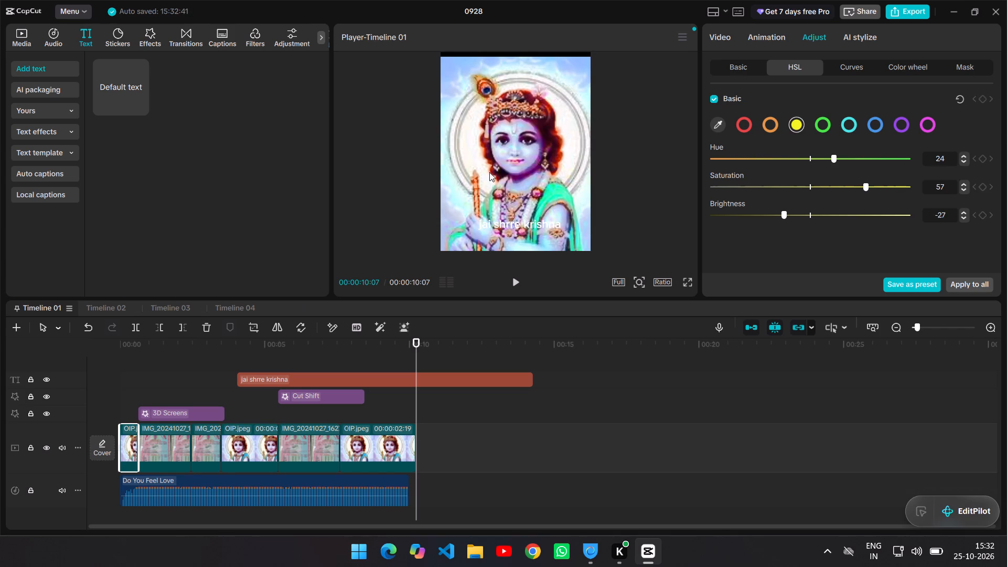
{"action": "left_click", "coordinate": [357, 450]}
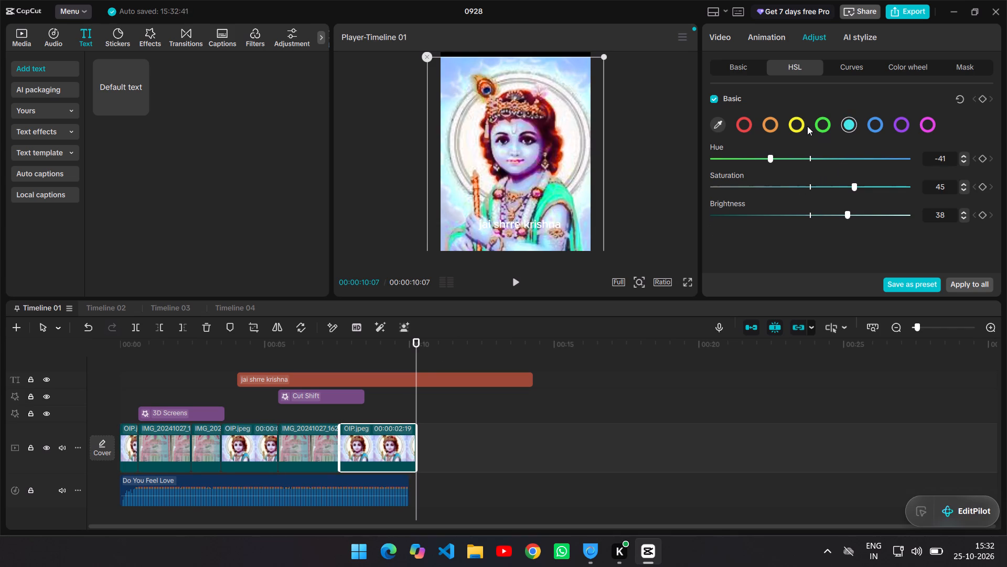
{"action": "left_click", "coordinate": [802, 125]}
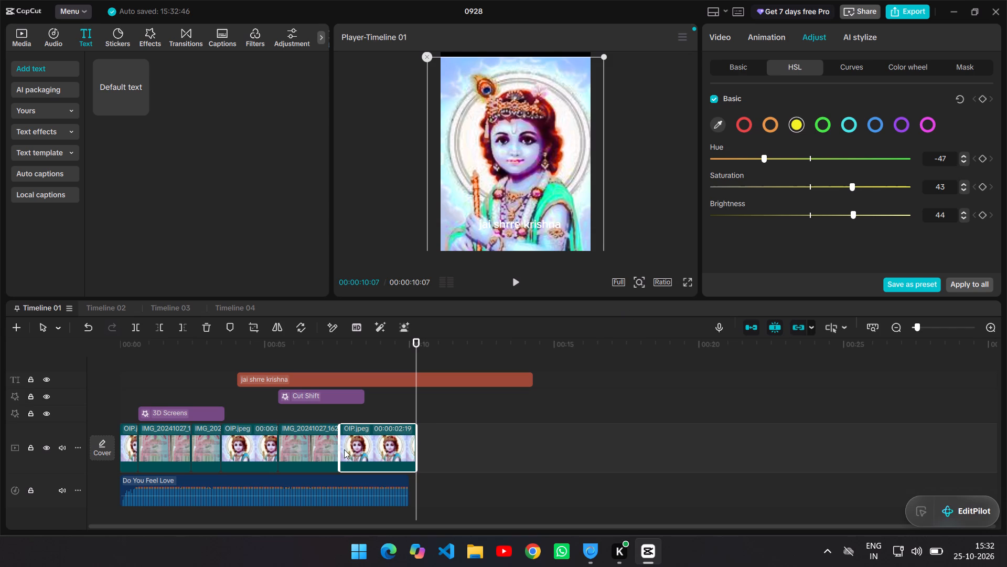
{"action": "left_click", "coordinate": [315, 450]}
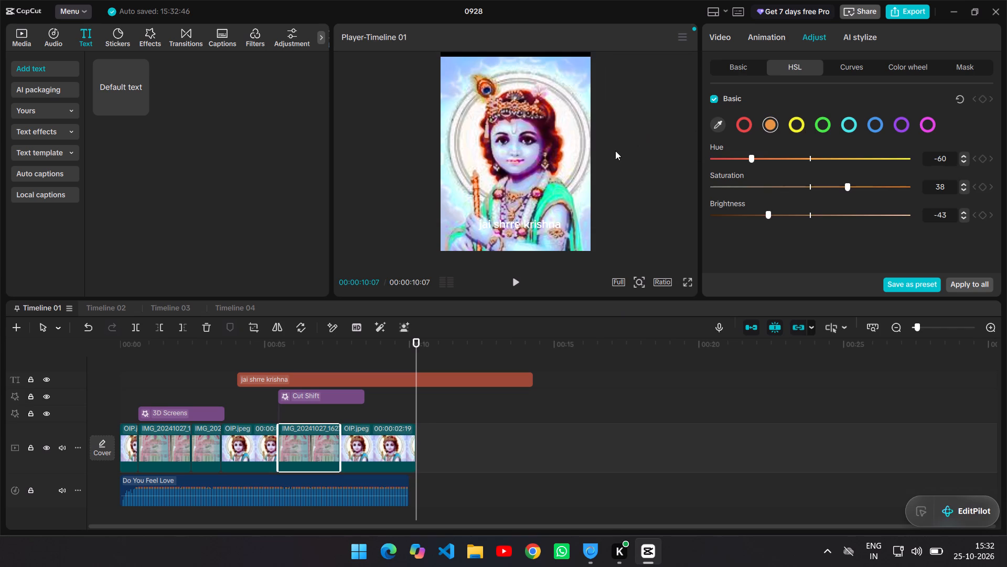
{"action": "left_click", "coordinate": [562, 171]}
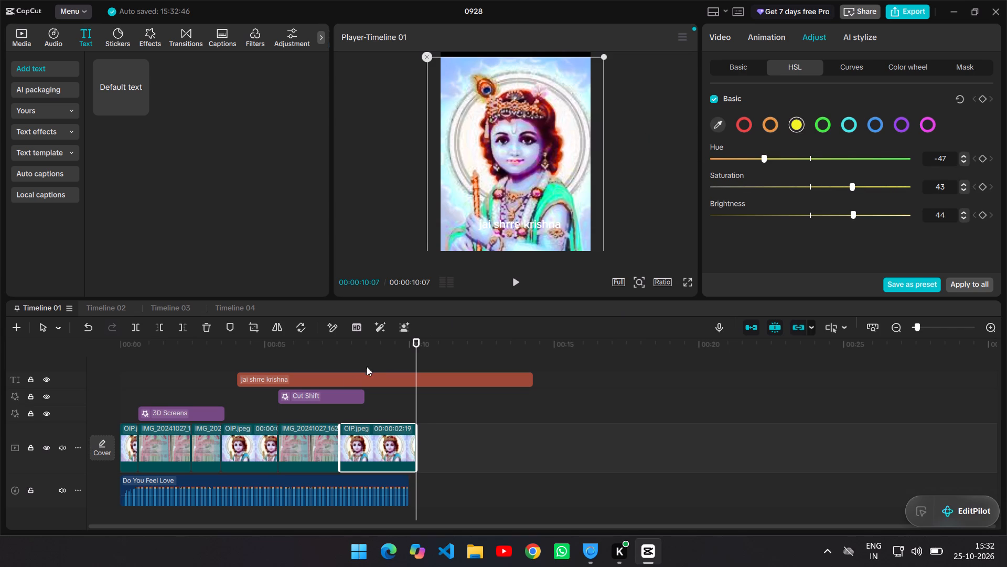
{"action": "left_click", "coordinate": [281, 464]}
{"action": "left_click", "coordinate": [797, 125]}
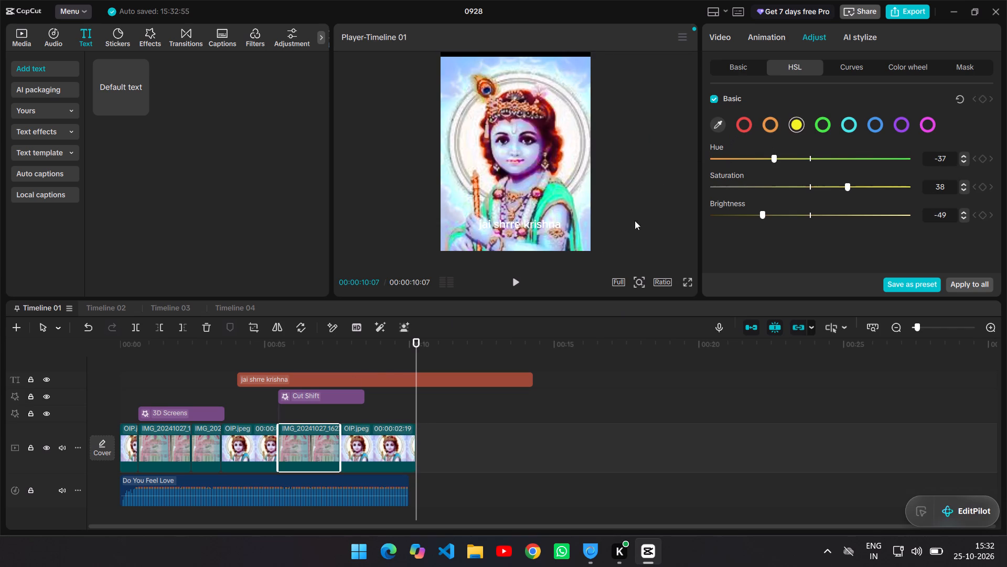
{"action": "left_click", "coordinate": [349, 449]}
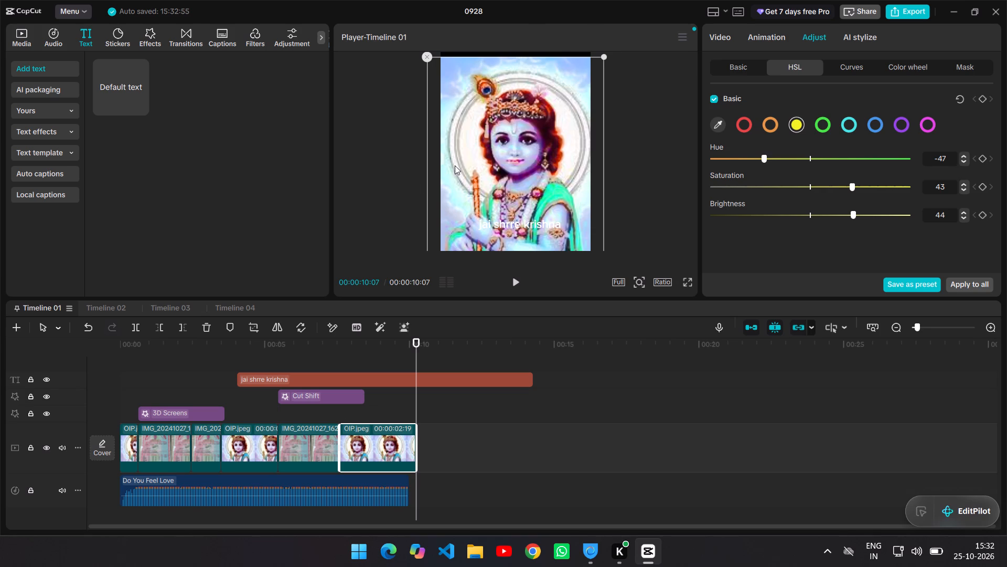
{"action": "left_click", "coordinate": [522, 165]}
{"action": "left_click", "coordinate": [241, 446]}
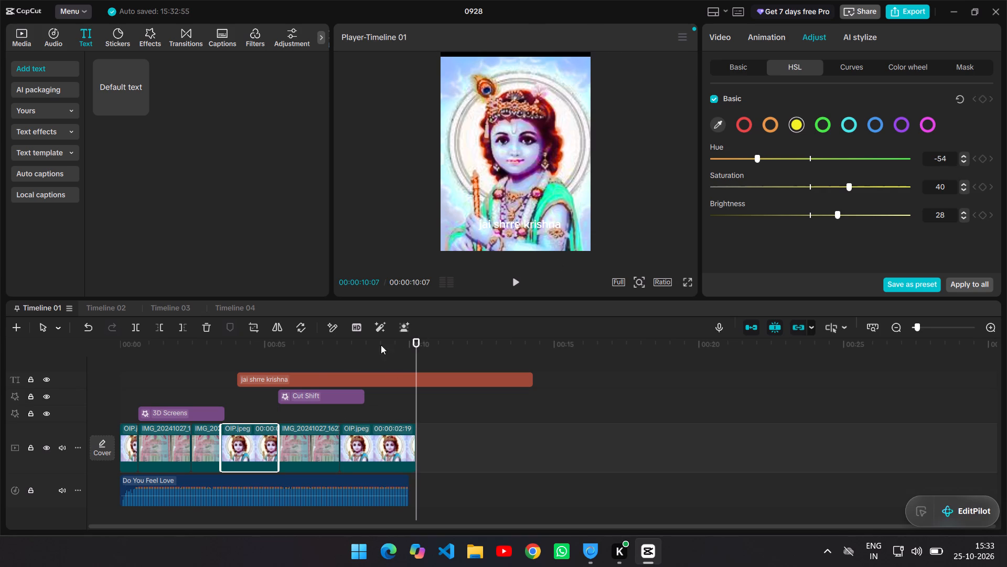
{"action": "left_click", "coordinate": [201, 448]}
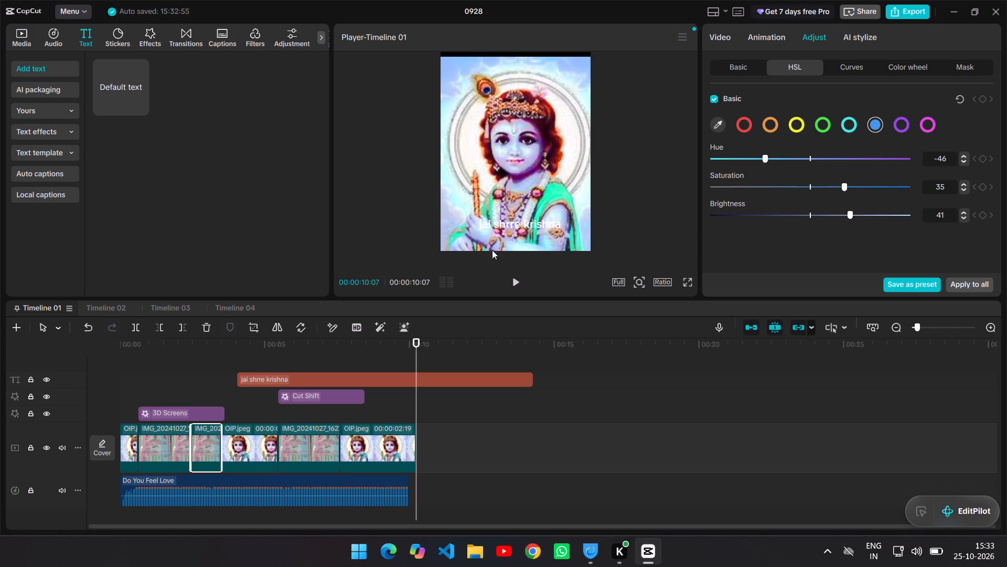
Set the green hue of the last OIP.jpeg clip to 43 in its HSL adjustment.
{"action": "left_click", "coordinate": [358, 442]}
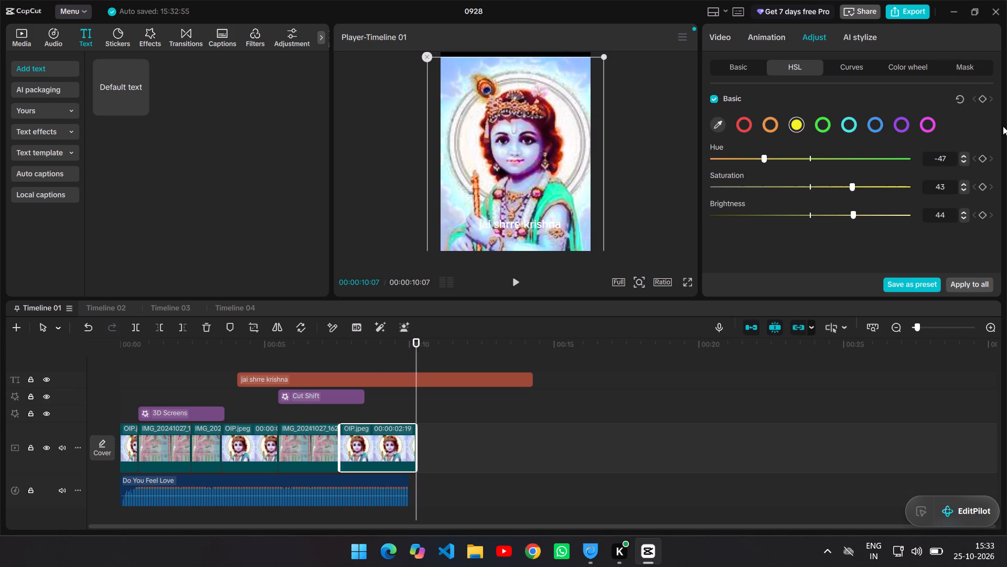
{"action": "left_click", "coordinate": [815, 124]}
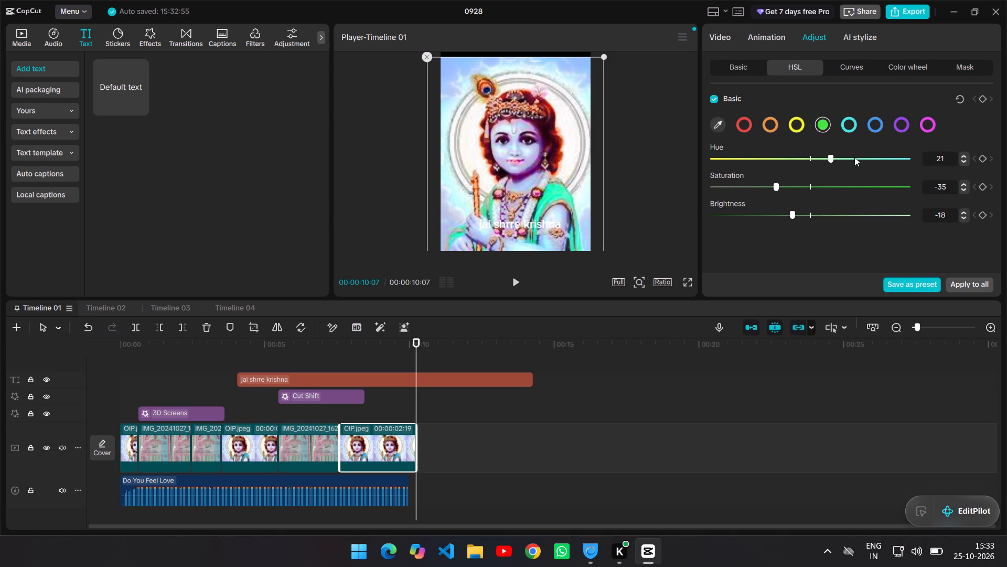
{"action": "left_click", "coordinate": [850, 158]}
Set the yellow hue of the last IMG_20241027 clip to -47 in its HSL adjustment.
{"action": "left_click", "coordinate": [293, 443]}
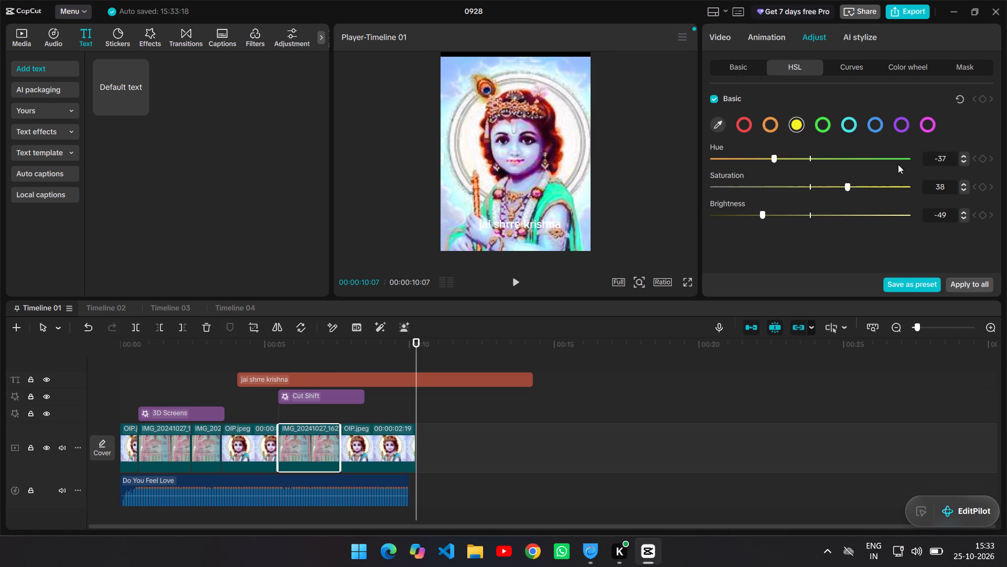
{"action": "left_click", "coordinate": [761, 155]}
Check the second OIP.jpeg clip's yellow HSL values and reselect the last OIP.jpeg clip with its green HSL values shown.
{"action": "left_click", "coordinate": [254, 451]}
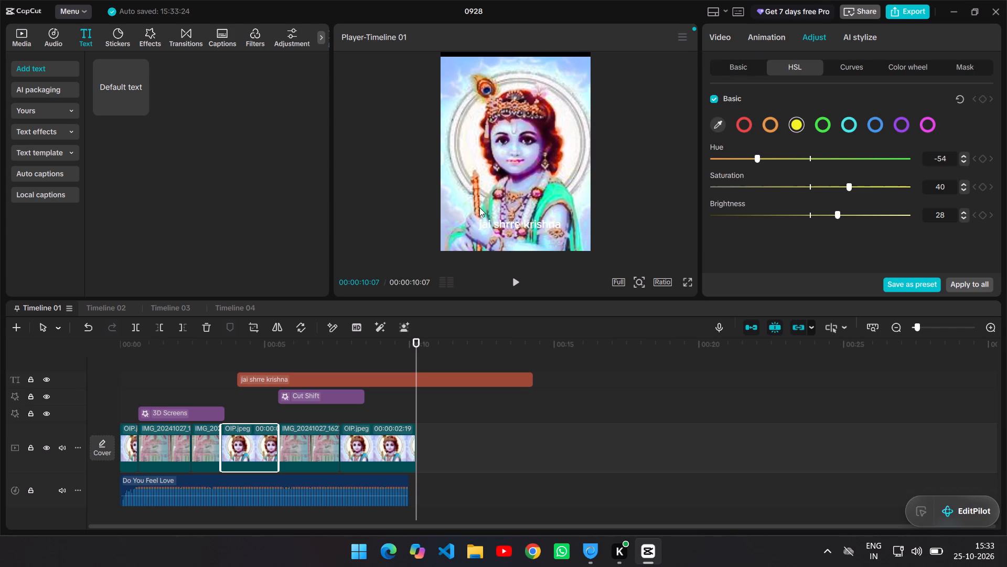
{"action": "left_click", "coordinate": [515, 175]}
{"action": "left_click", "coordinate": [865, 126]}
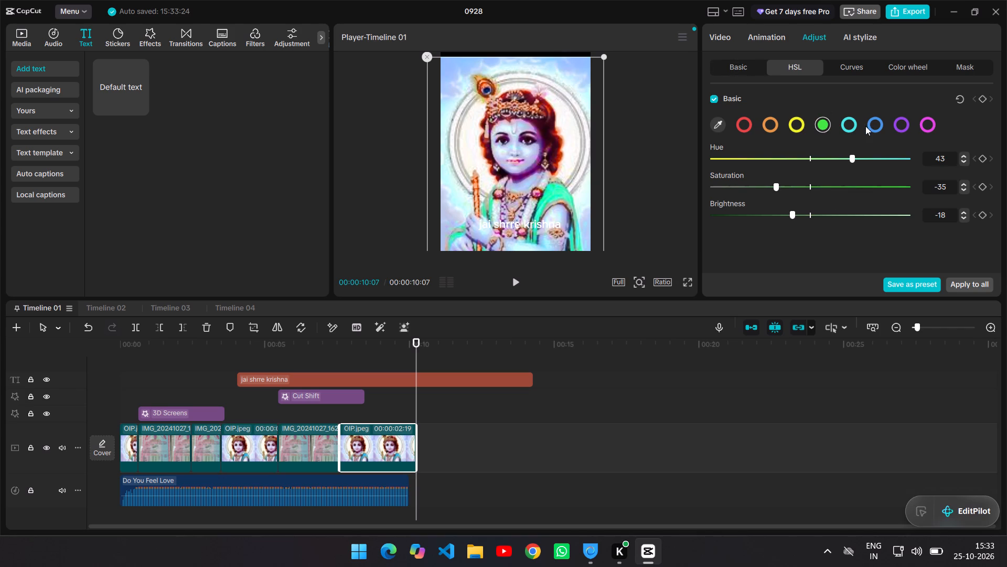
{"action": "left_click", "coordinate": [853, 57]}
Check the cyan HSL values of the short second IMG_20241027 clip and reselect the last OIP.jpeg clip.
{"action": "left_click", "coordinate": [197, 460]}
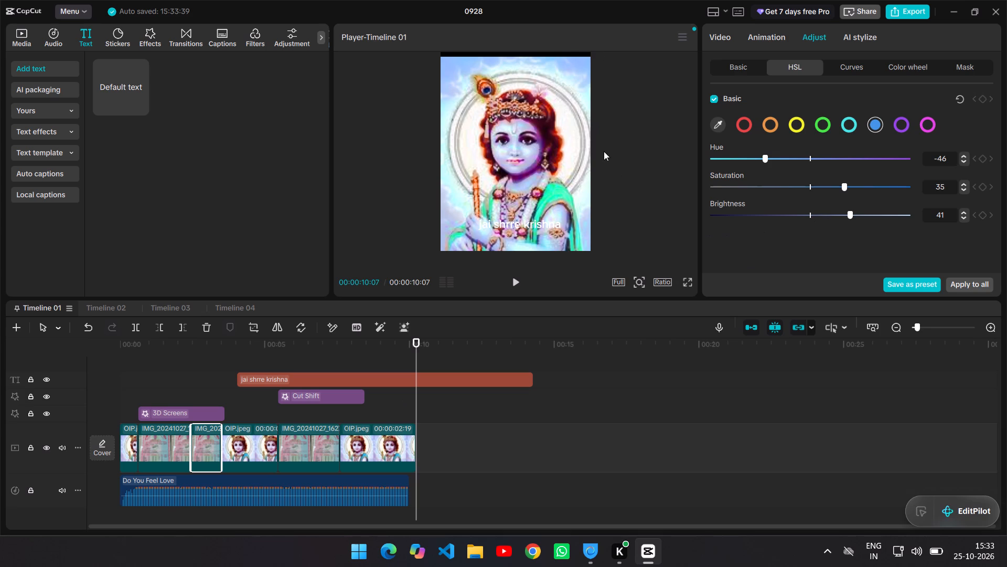
{"action": "left_click", "coordinate": [852, 132]}
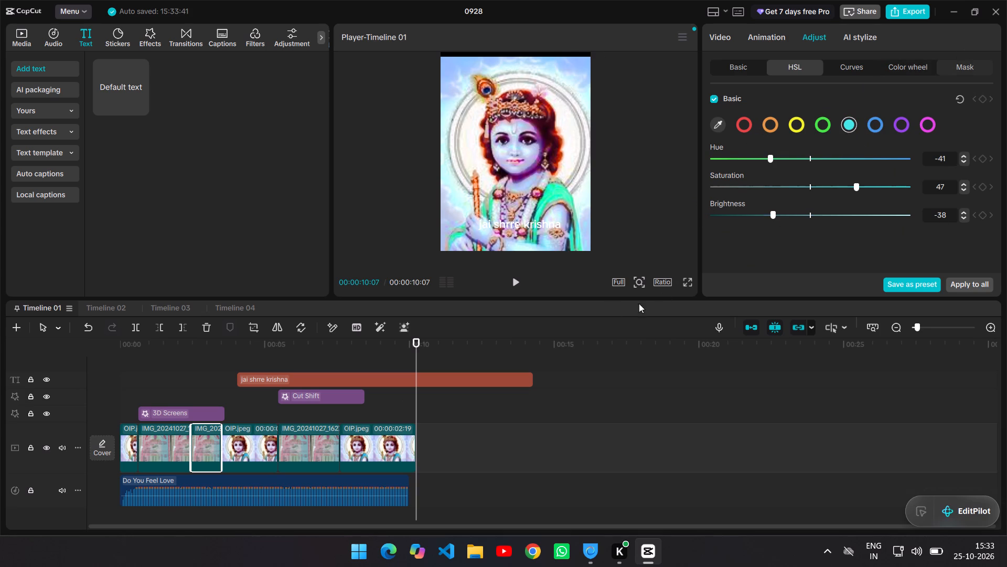
{"action": "left_click", "coordinate": [512, 172]}
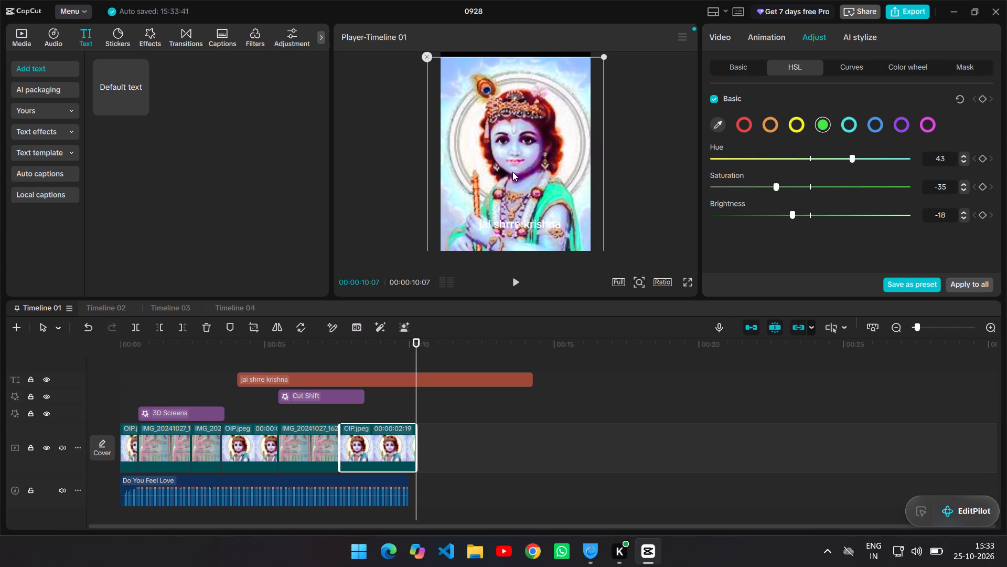
{"action": "left_click", "coordinate": [527, 157]}
Compare the red, orange and yellow HSL values of the second OIP.jpeg clip with the yellow and green values of the last OIP.jpeg clip.
{"action": "left_click", "coordinate": [267, 449]}
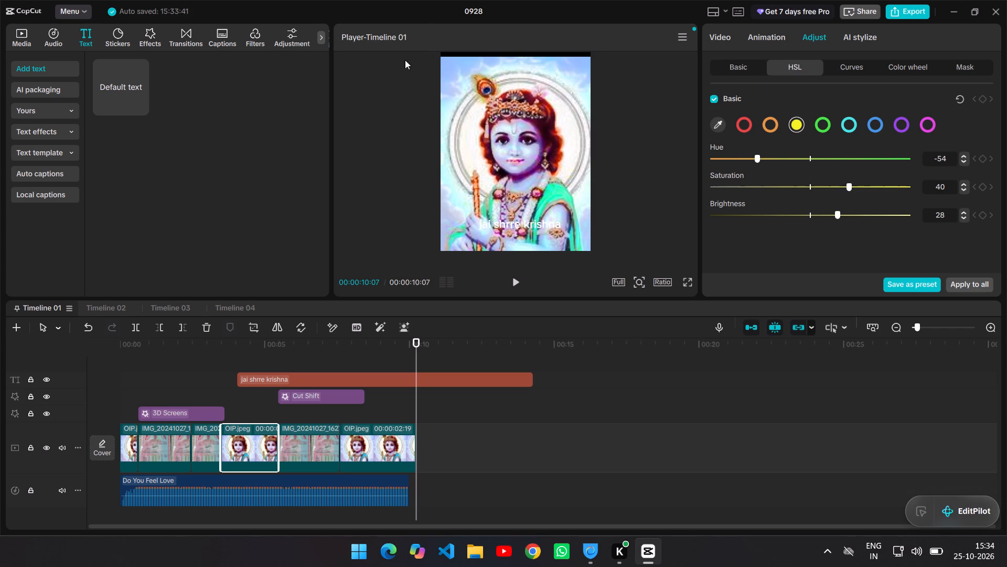
{"action": "left_click", "coordinate": [520, 160]}
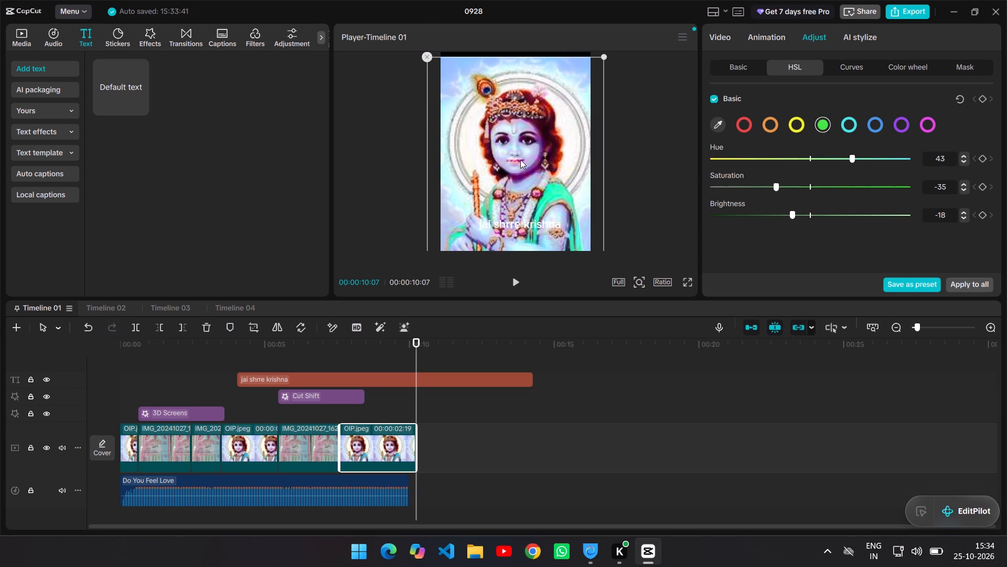
{"action": "left_click", "coordinate": [522, 160]}
{"action": "left_click", "coordinate": [266, 450]}
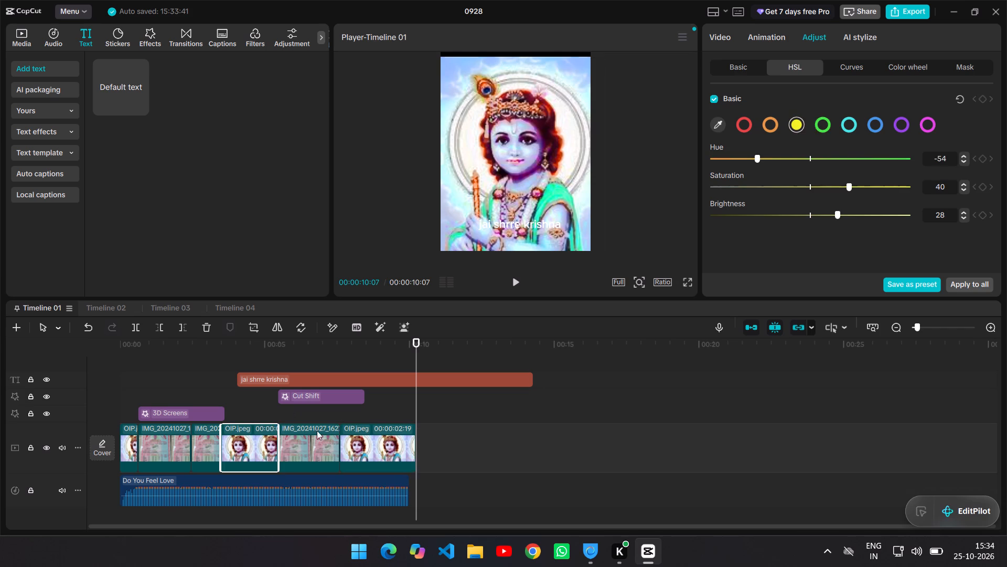
{"action": "left_click", "coordinate": [747, 121]}
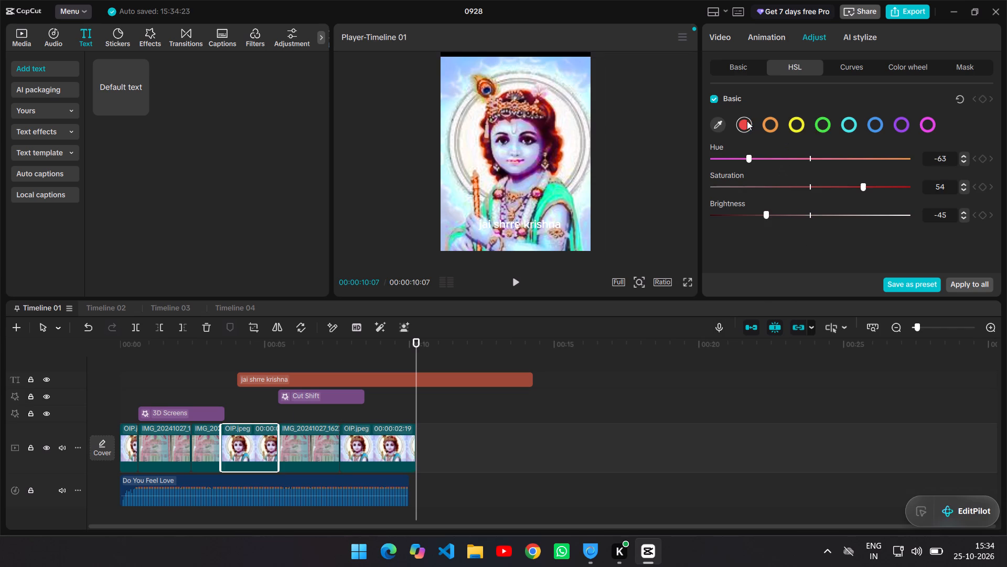
{"action": "left_click", "coordinate": [770, 117]}
{"action": "left_click", "coordinate": [357, 442]}
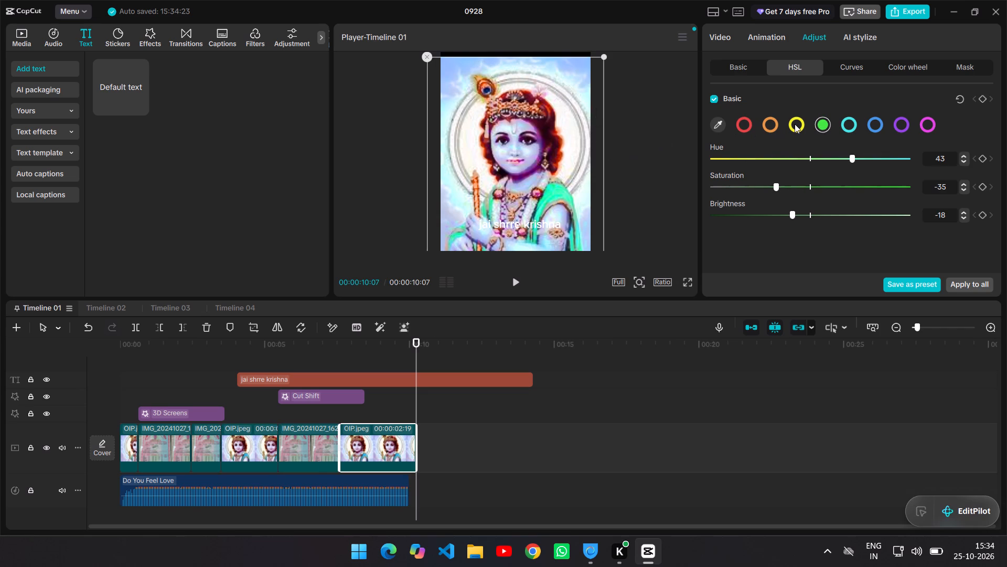
{"action": "left_click", "coordinate": [795, 124]}
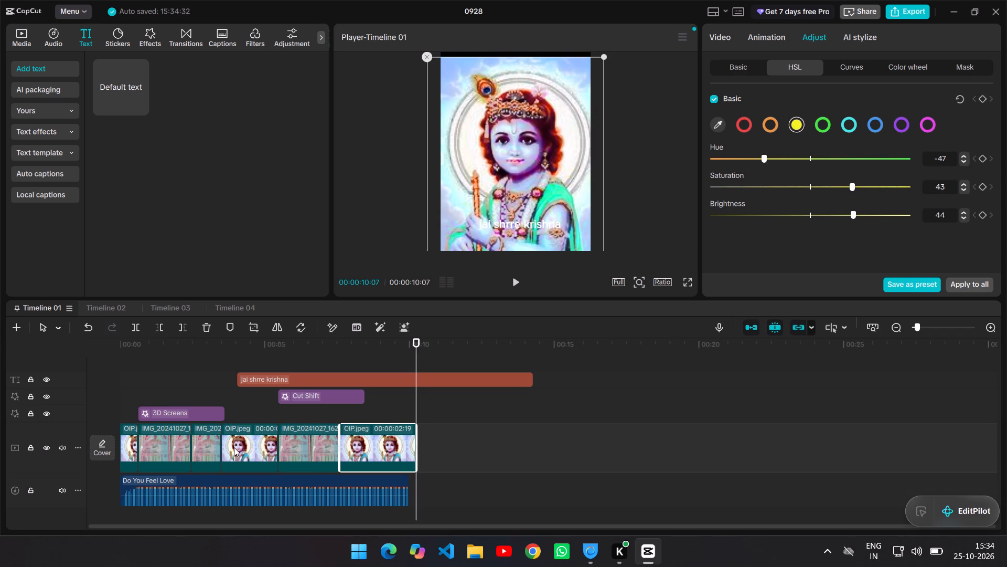
{"action": "left_click", "coordinate": [234, 447]}
{"action": "left_click", "coordinate": [772, 120]}
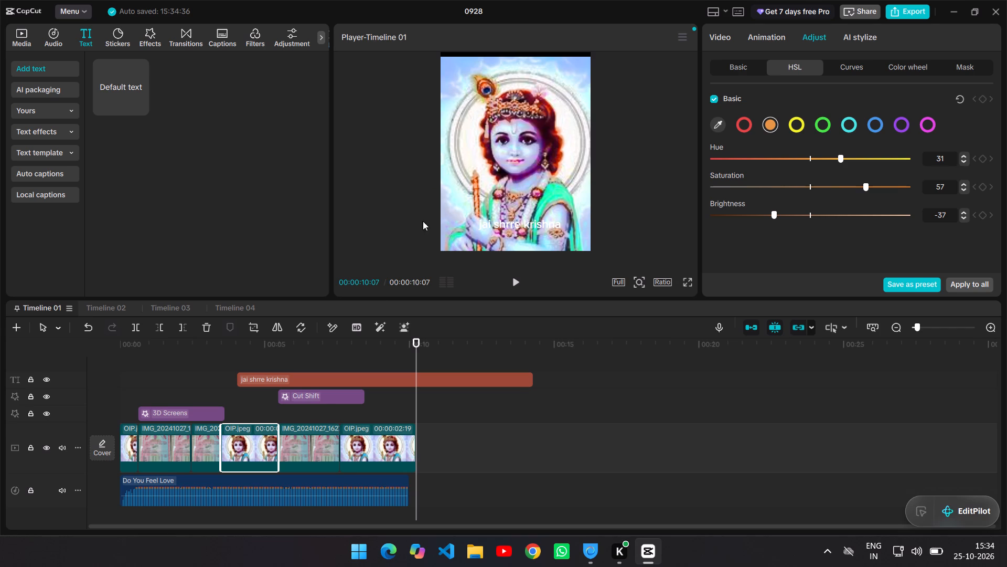
{"action": "left_click", "coordinate": [363, 455]}
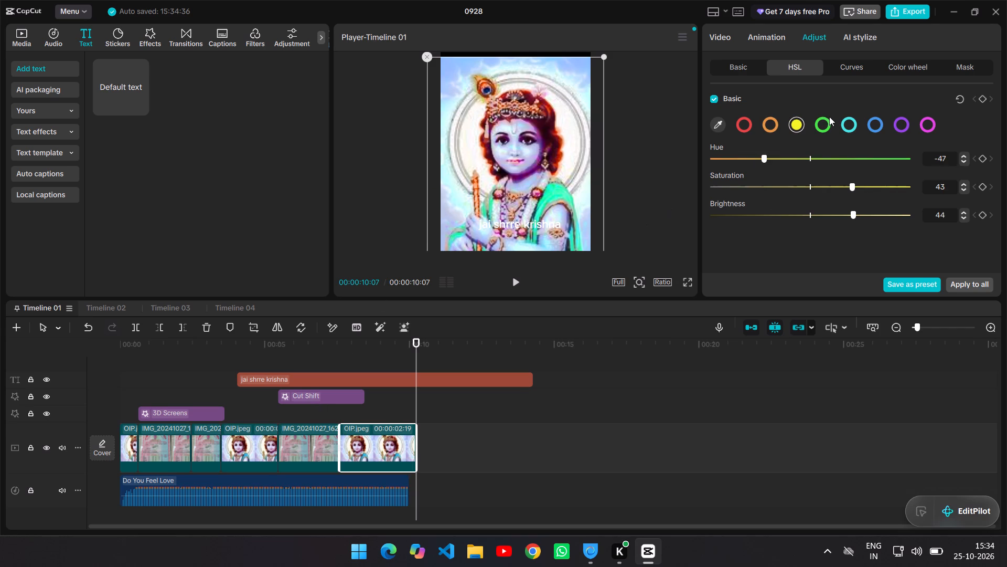
{"action": "left_click", "coordinate": [819, 119]}
Set the last IMG_20241027 clip's green HSL values to hue 19, saturation 35 and brightness 55.
{"action": "left_click", "coordinate": [301, 435]}
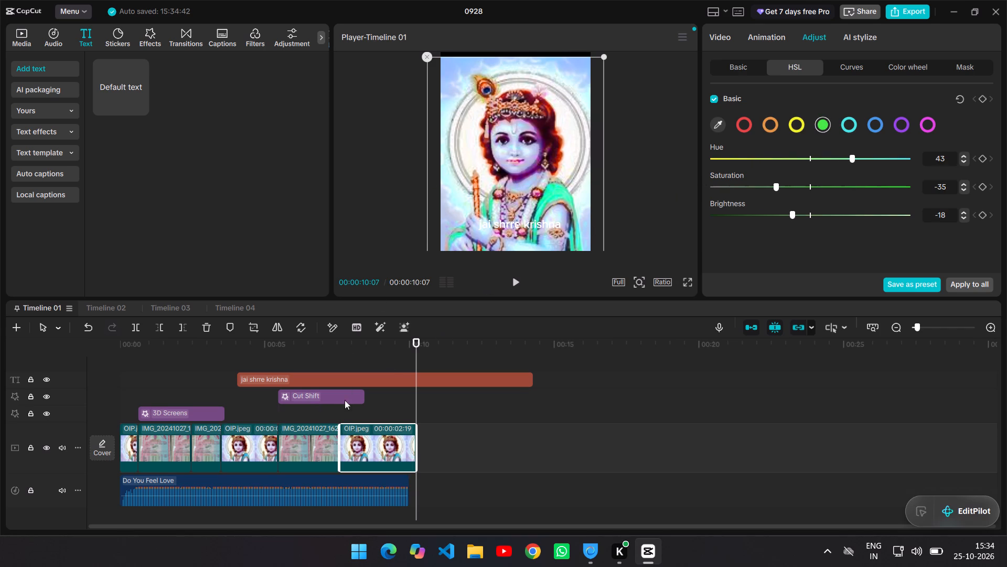
{"action": "left_click", "coordinate": [824, 121]}
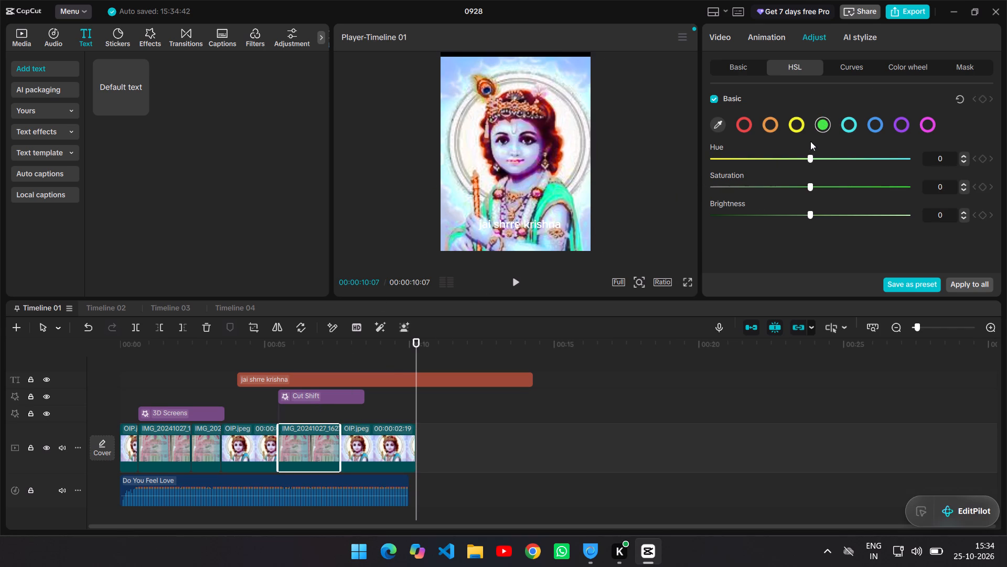
{"action": "left_click", "coordinate": [841, 158]}
{"action": "left_click", "coordinate": [842, 183]}
{"action": "left_click", "coordinate": [862, 212]}
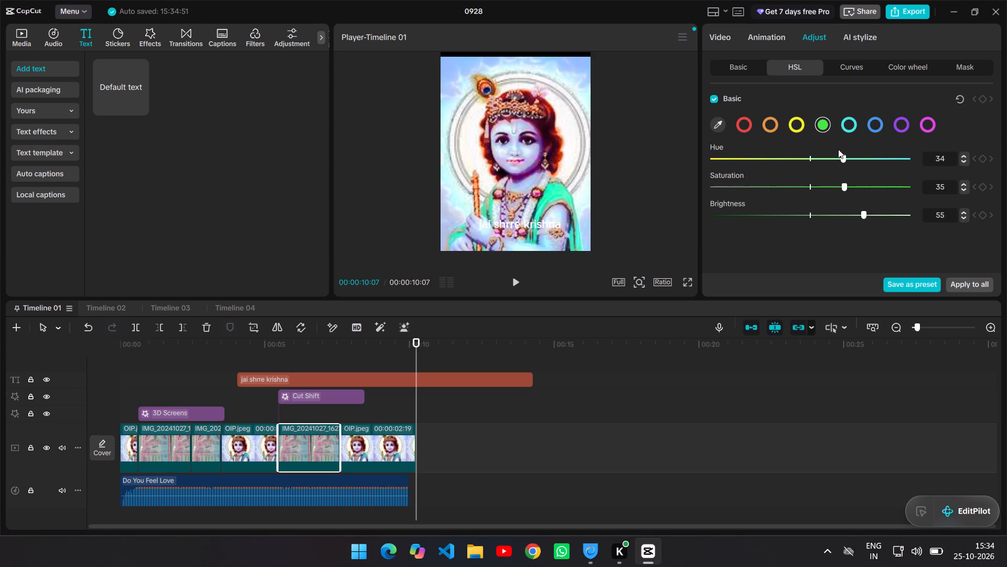
{"action": "left_click", "coordinate": [827, 156]}
Set the green saturation of the last OIP.jpeg clip to 62 in its HSL adjustment.
{"action": "left_click", "coordinate": [529, 143]}
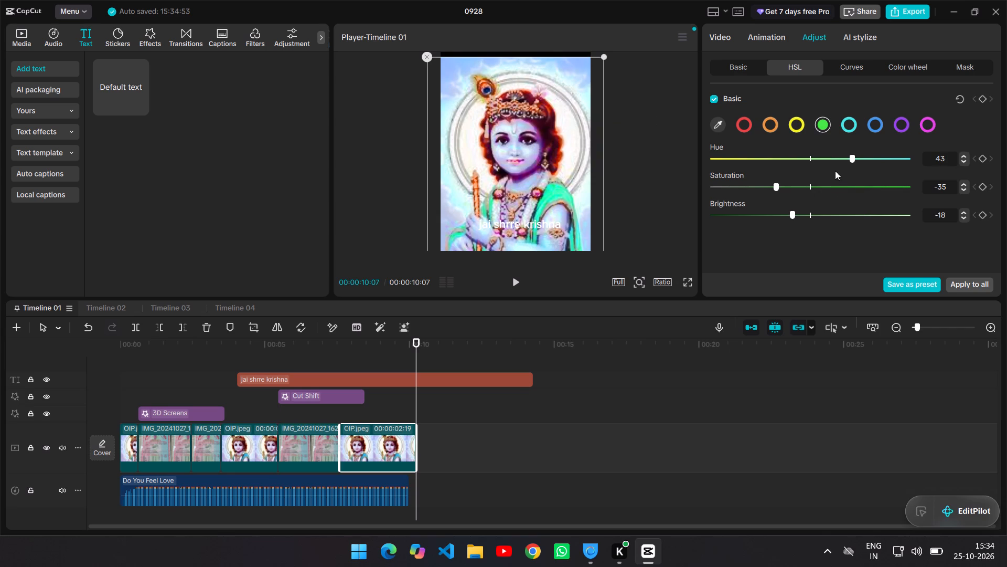
{"action": "left_click", "coordinate": [869, 182]}
Move the second OIP.jpeg clip after the last IMG_20241027 clip, directly before the final OIP.jpeg clip.
{"action": "left_click_drag", "start_coordinate": [259, 444], "coordinate": [267, 434]}
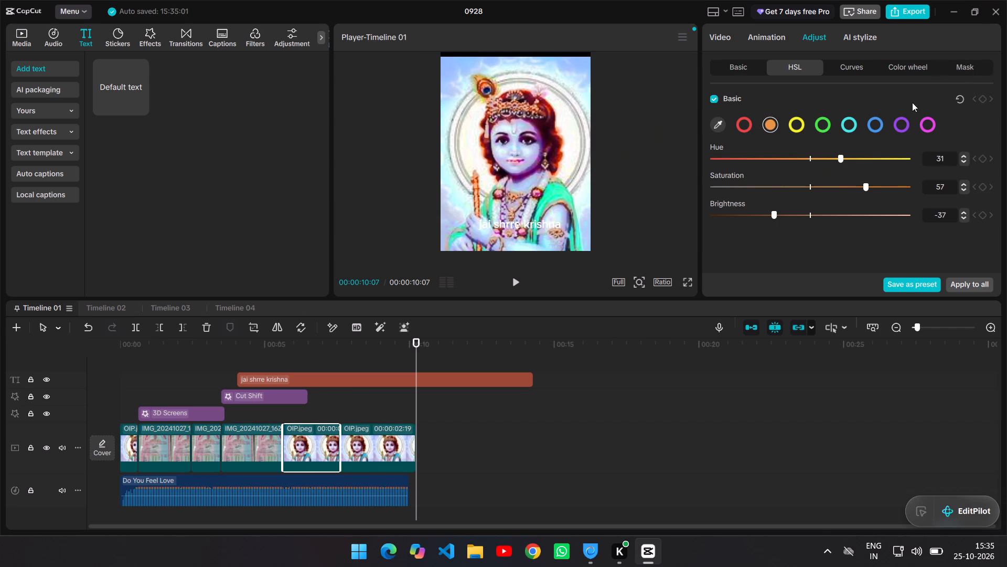
Set the orange hue of the moved OIP.jpeg clip to 51 in its HSL adjustment.
{"action": "left_click", "coordinate": [858, 155]}
Compare the HSL values, especially yellow, of the last two OIP.jpeg clips.
{"action": "left_click", "coordinate": [529, 156]}
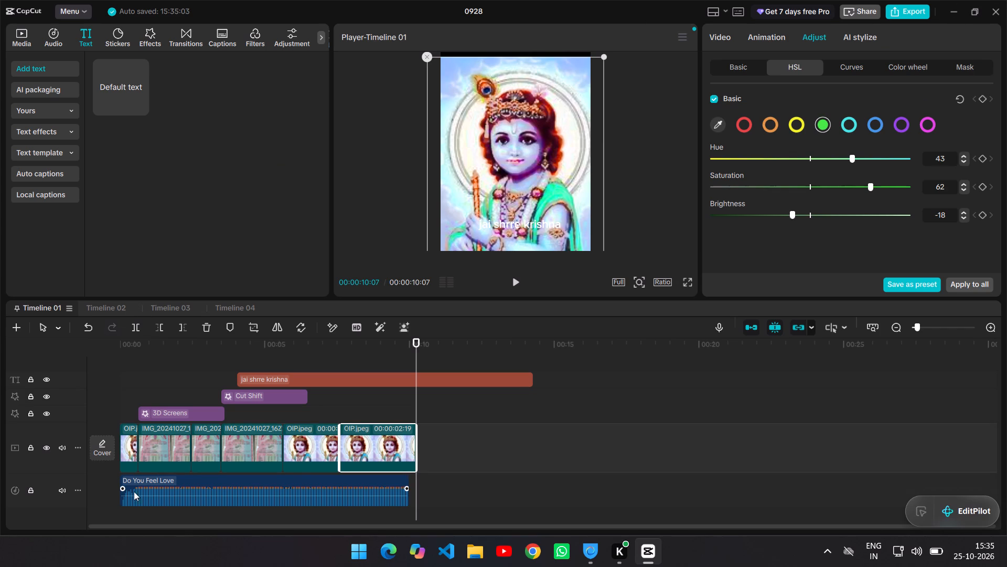
{"action": "left_click", "coordinate": [316, 450]}
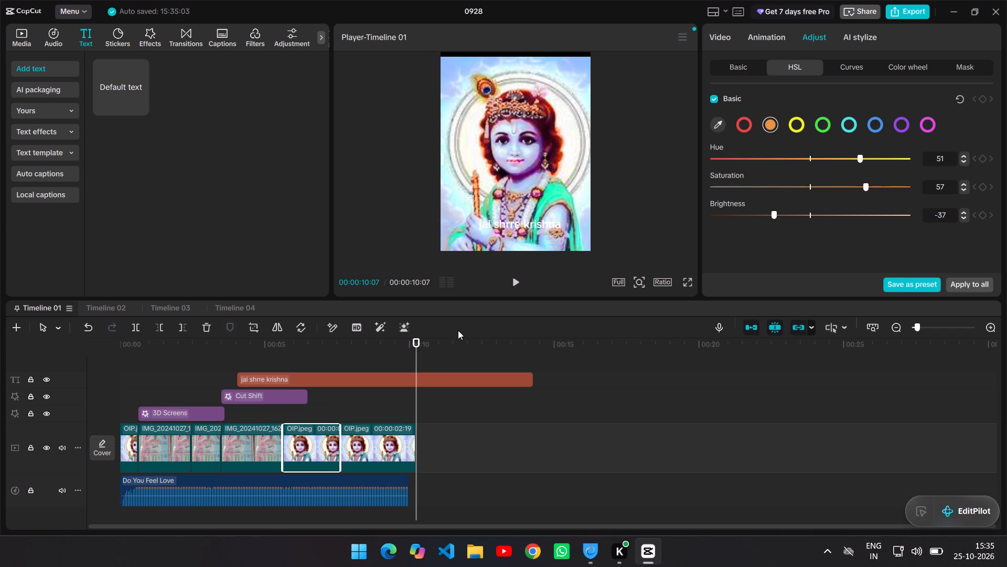
{"action": "left_click", "coordinate": [355, 440]}
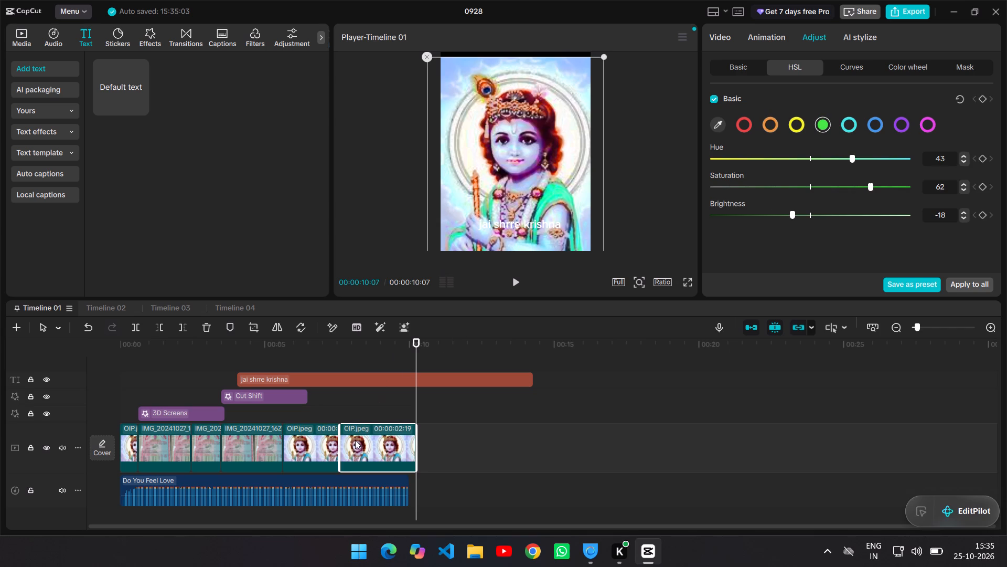
{"action": "left_click", "coordinate": [794, 122]}
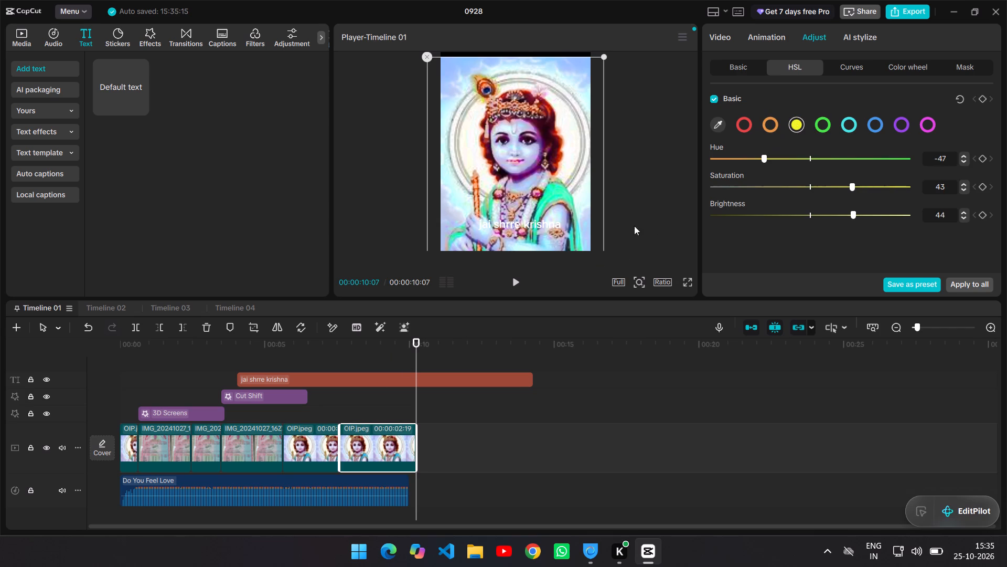
{"action": "left_click", "coordinate": [323, 452]}
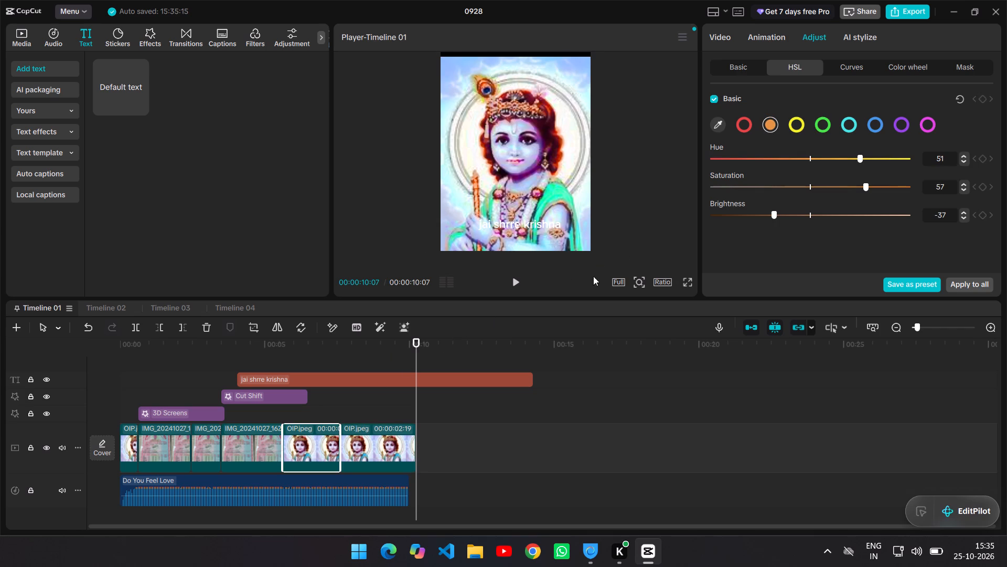
{"action": "left_click", "coordinate": [796, 121]}
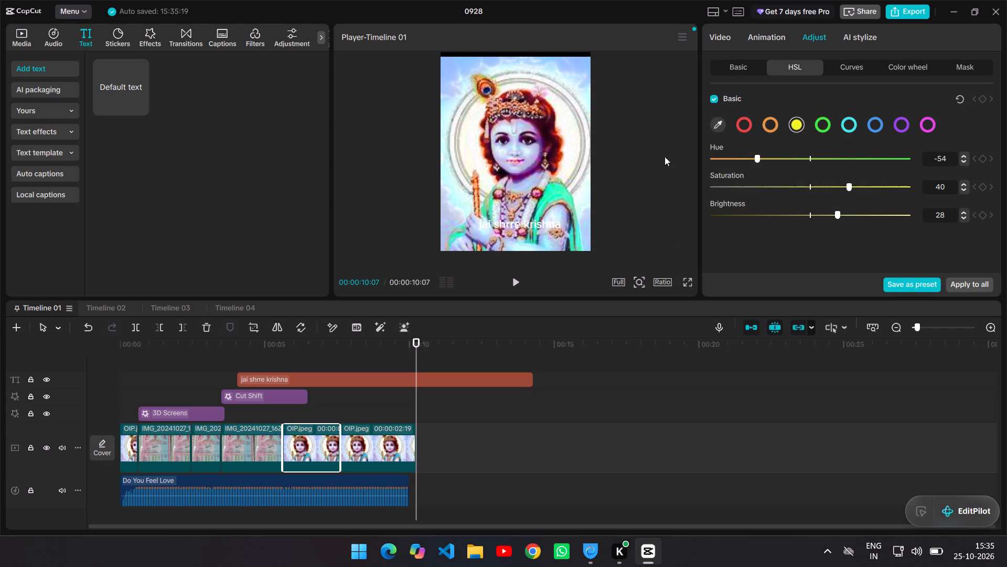
{"action": "left_click", "coordinate": [366, 448]}
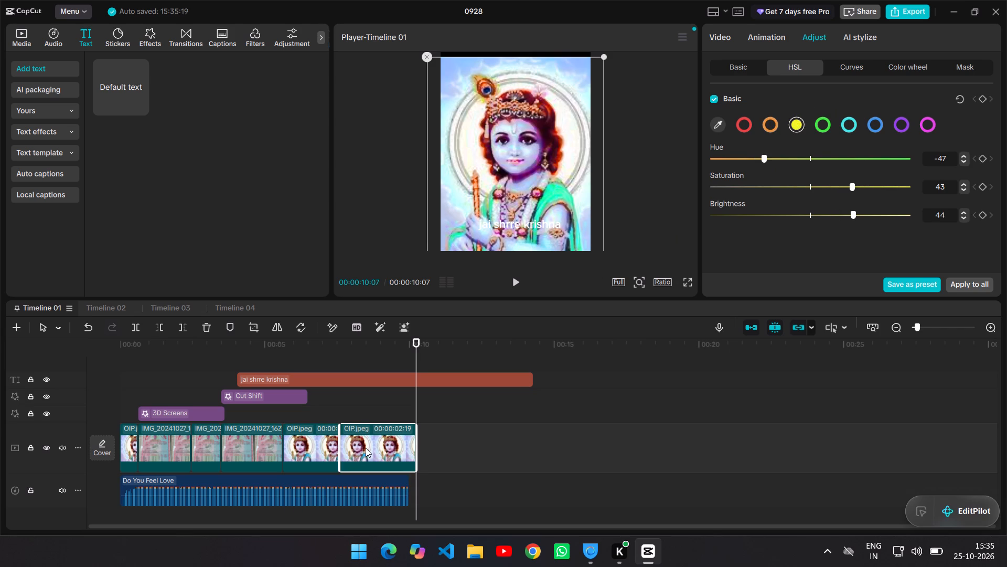
{"action": "left_click", "coordinate": [531, 156]}
{"action": "left_click", "coordinate": [813, 129]}
{"action": "left_click", "coordinate": [560, 158]}
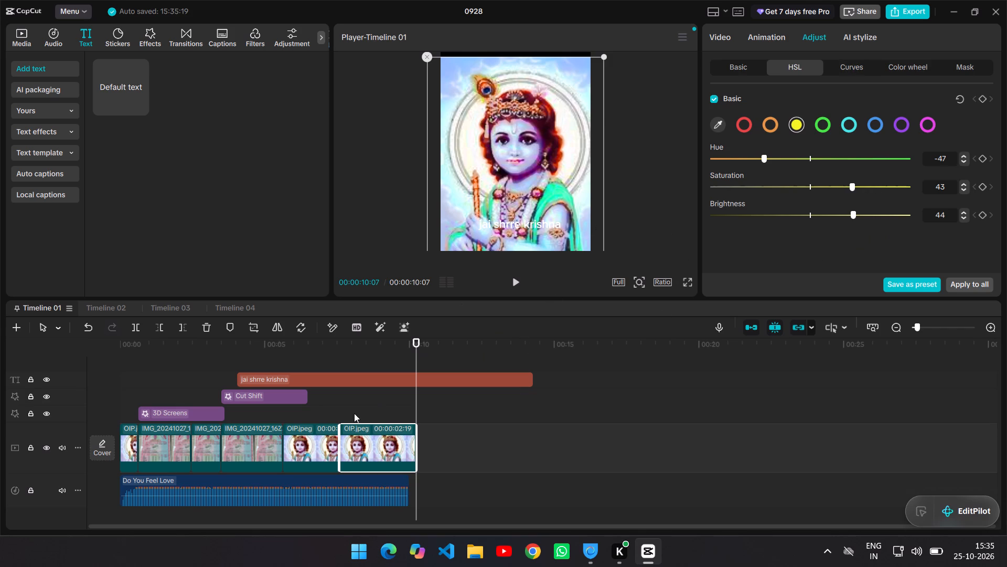